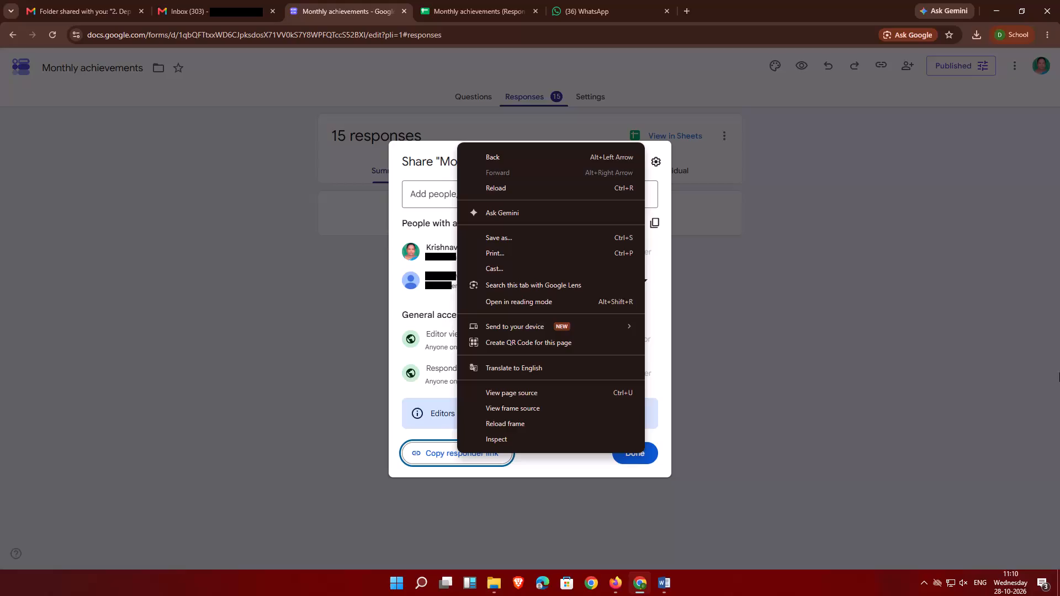
Dismiss the open context menu and return to the sharing settings of the Monthly achievements form.
click(331, 16)
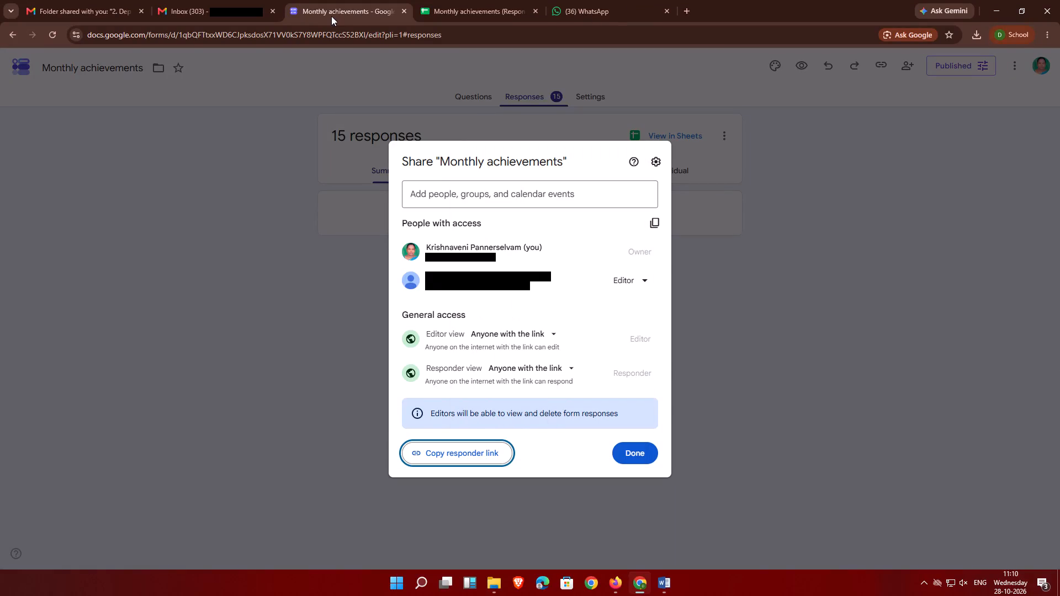
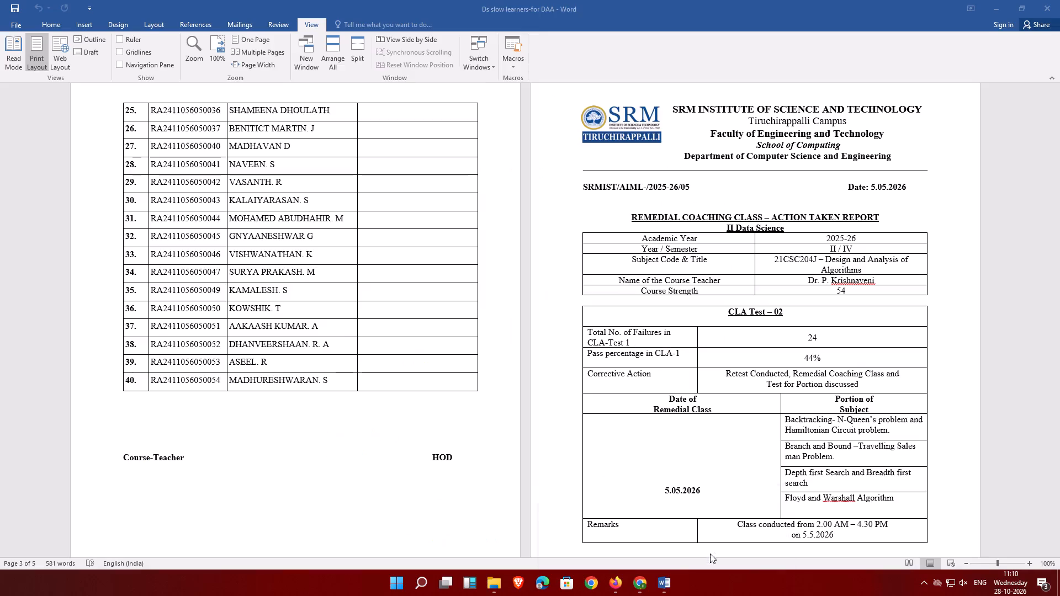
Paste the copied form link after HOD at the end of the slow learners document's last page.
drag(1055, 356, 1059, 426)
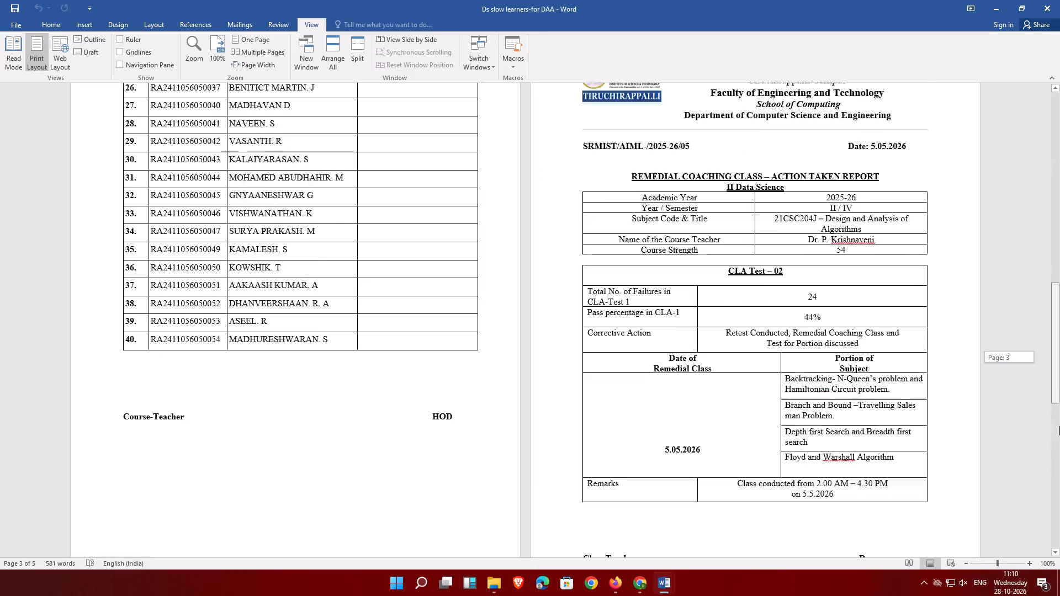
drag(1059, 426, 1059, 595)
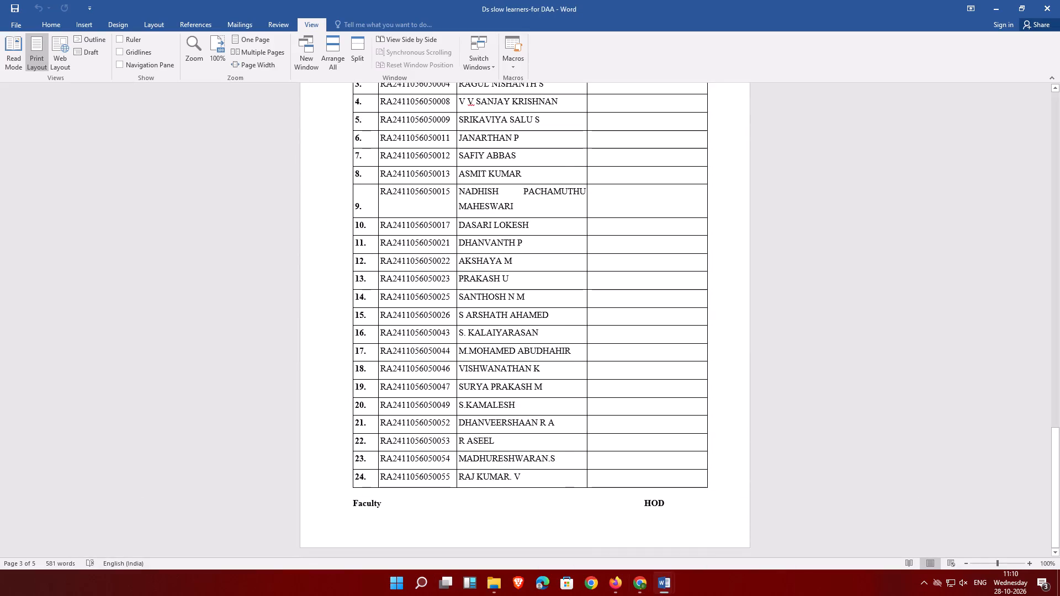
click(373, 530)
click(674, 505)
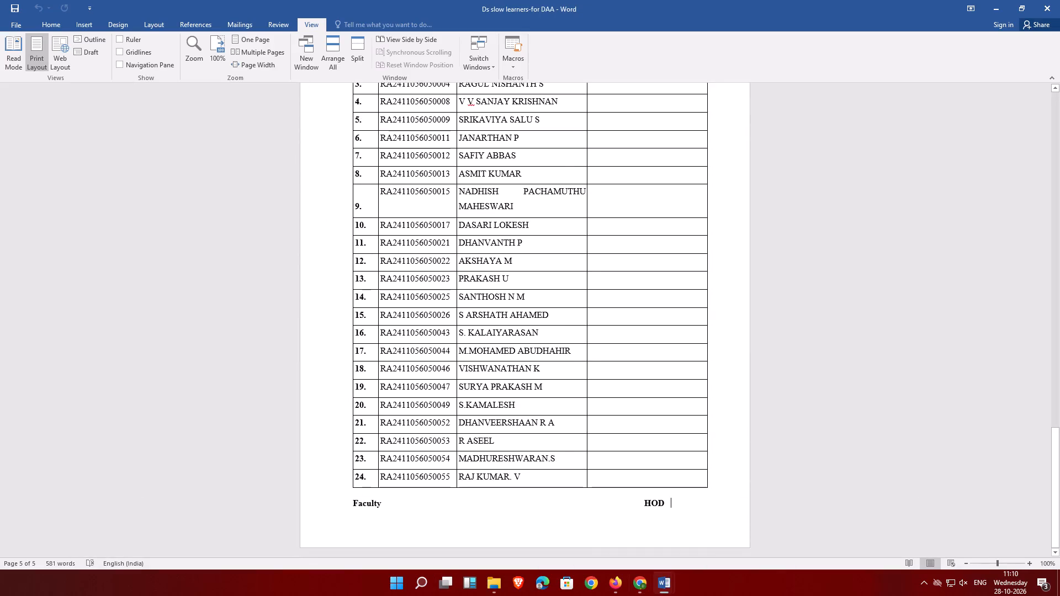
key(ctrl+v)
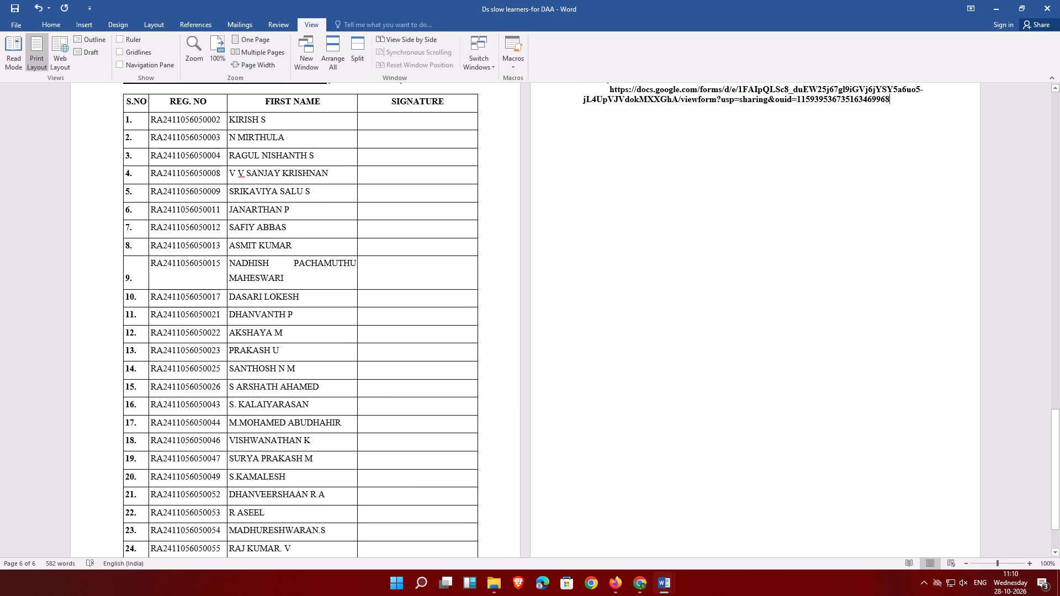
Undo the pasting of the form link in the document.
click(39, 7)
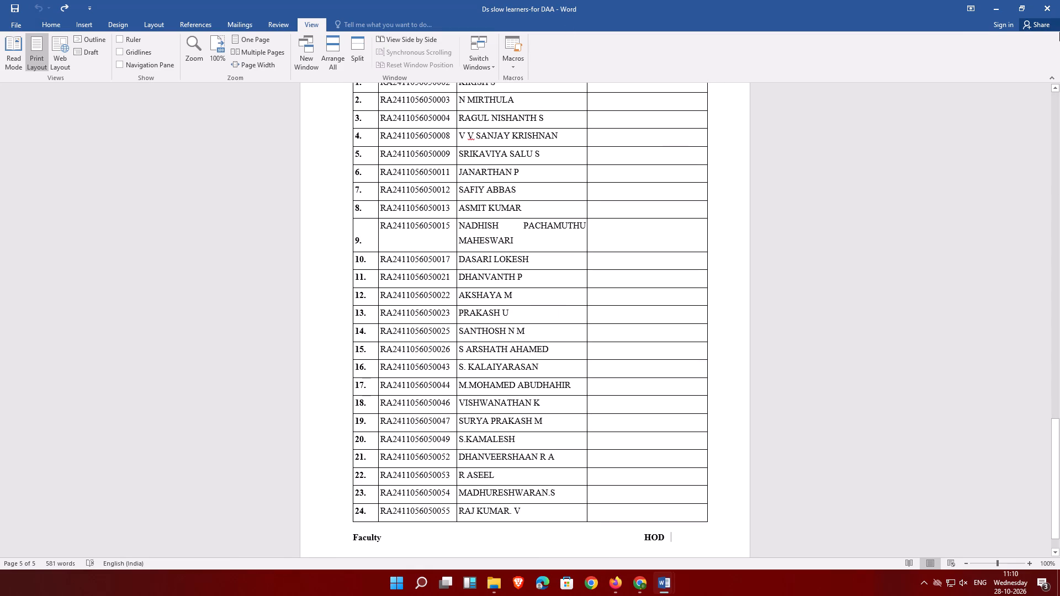
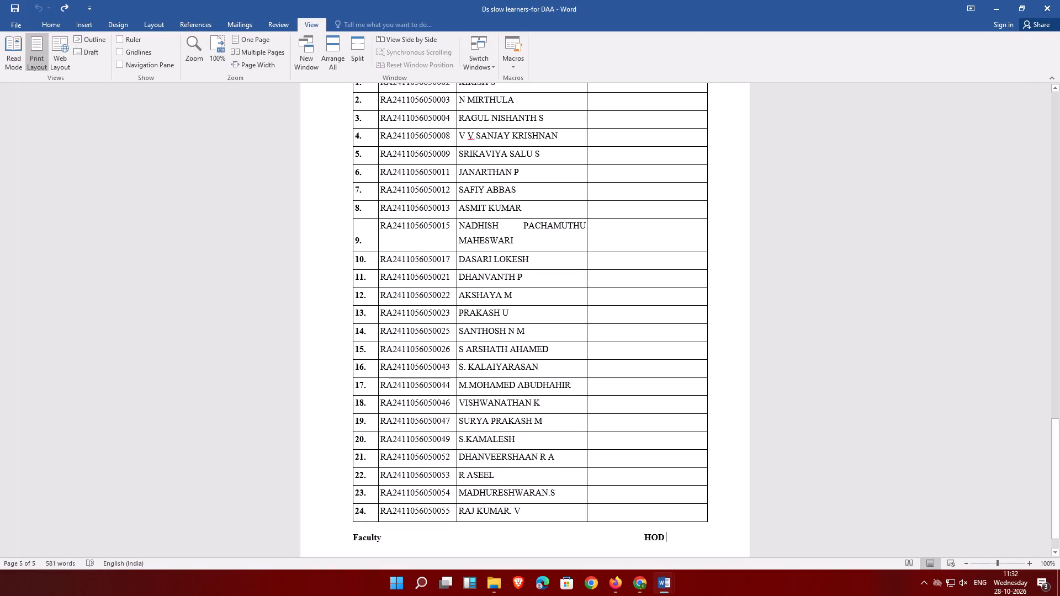
Replace the Dean signature label below the CLA Test – 02 action taken report with "HoD".
drag(1059, 481, 1059, 290)
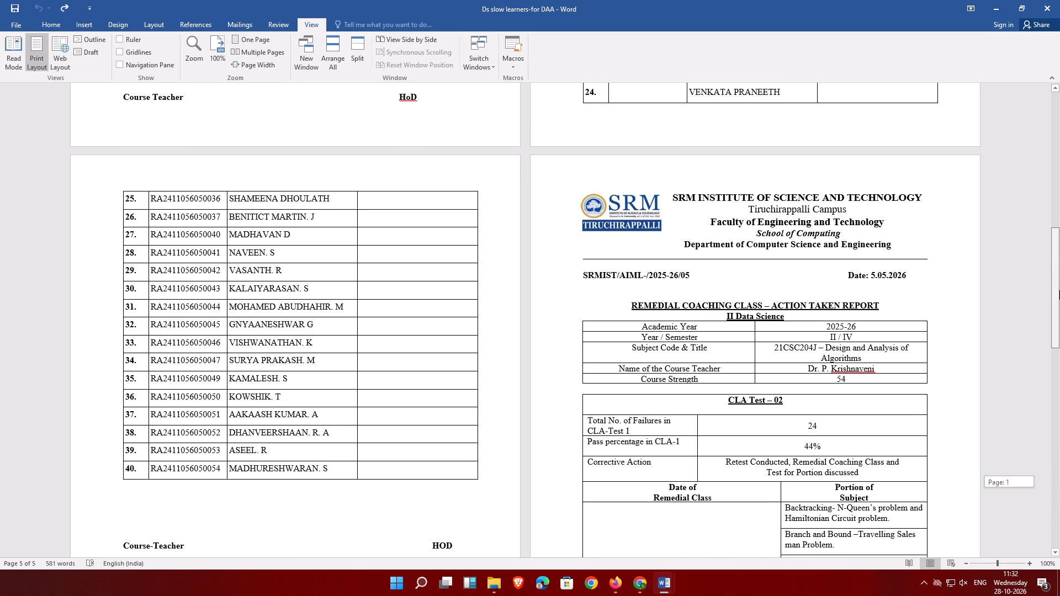
drag(1059, 290, 1059, 363)
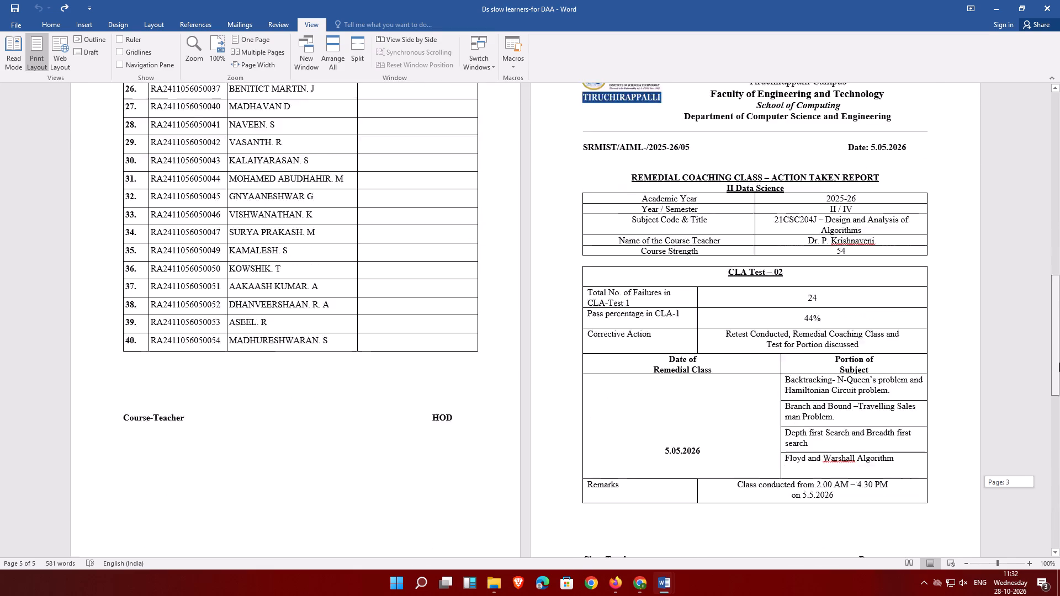
drag(1059, 363, 1059, 376)
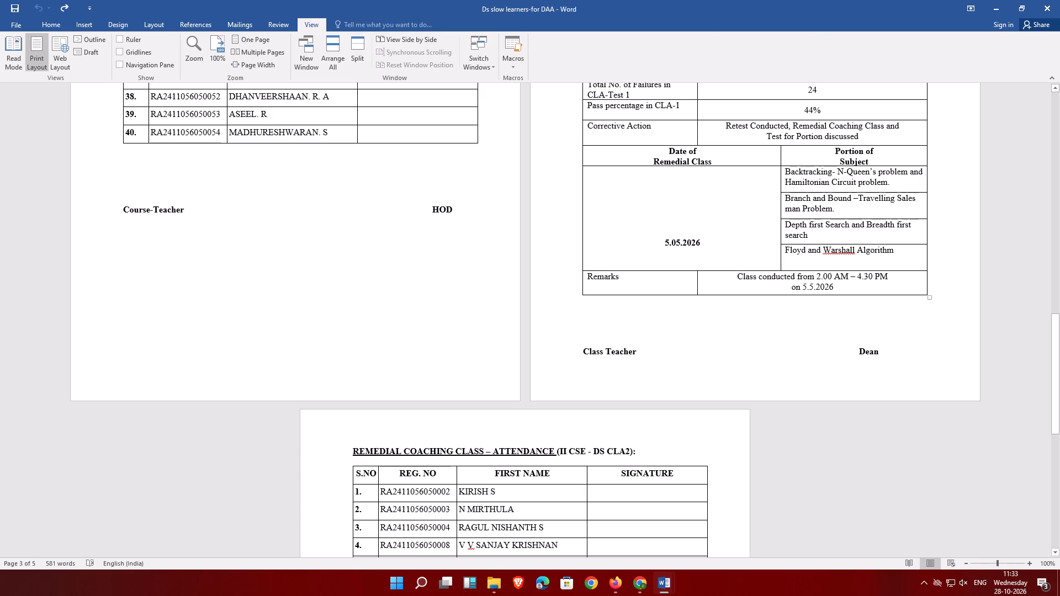
click(858, 350)
text(HOd)
key(BackSpace)
key(BackSpace)
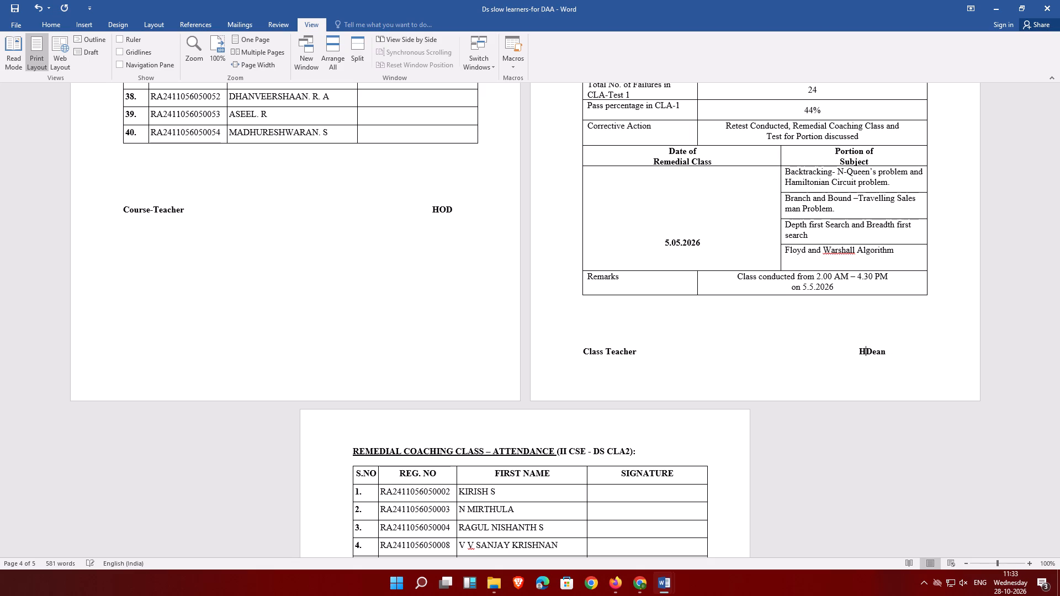
key(o)
key(shift+d)
key(Delete)
key(Delete)
key(Delete)
key(Delete)
Save the slow learners document and close it.
click(10, 10)
click(1046, 6)
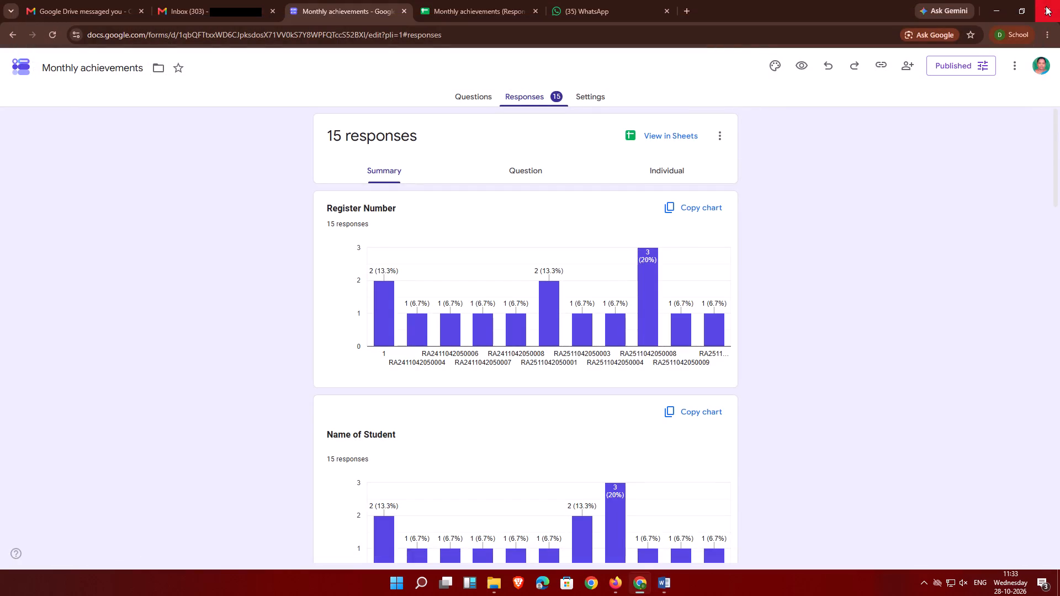
Reopen the document "Ds slow learners-for DAA" from the slow learners folder.
click(487, 586)
click(201, 285)
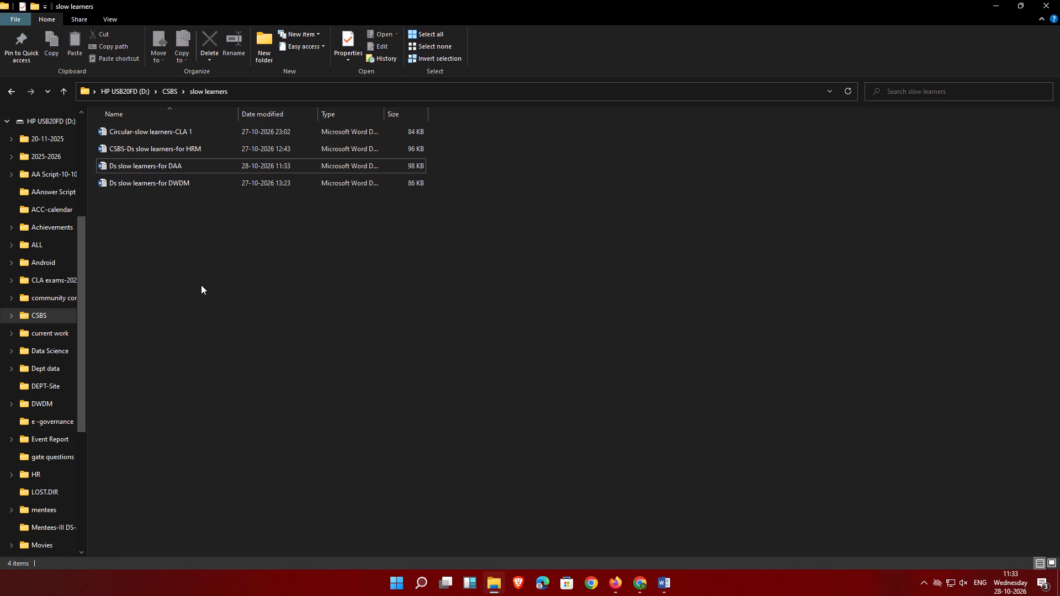
double_click(135, 164)
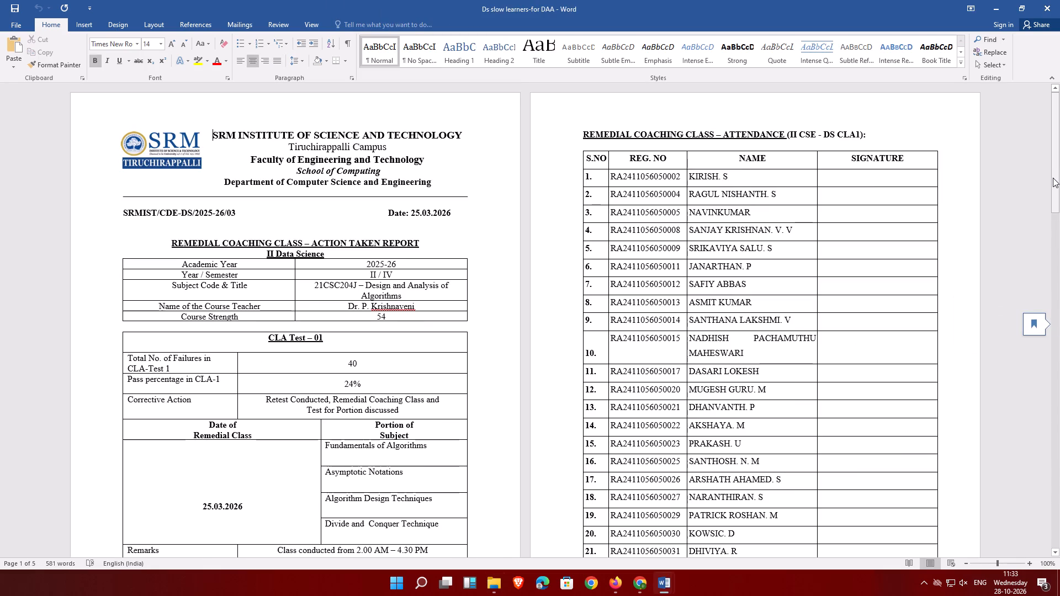
Delete "Retest Conducted," from the Corrective Action cell of the CLA Test – 02 table and save the document.
drag(1053, 178, 1054, 220)
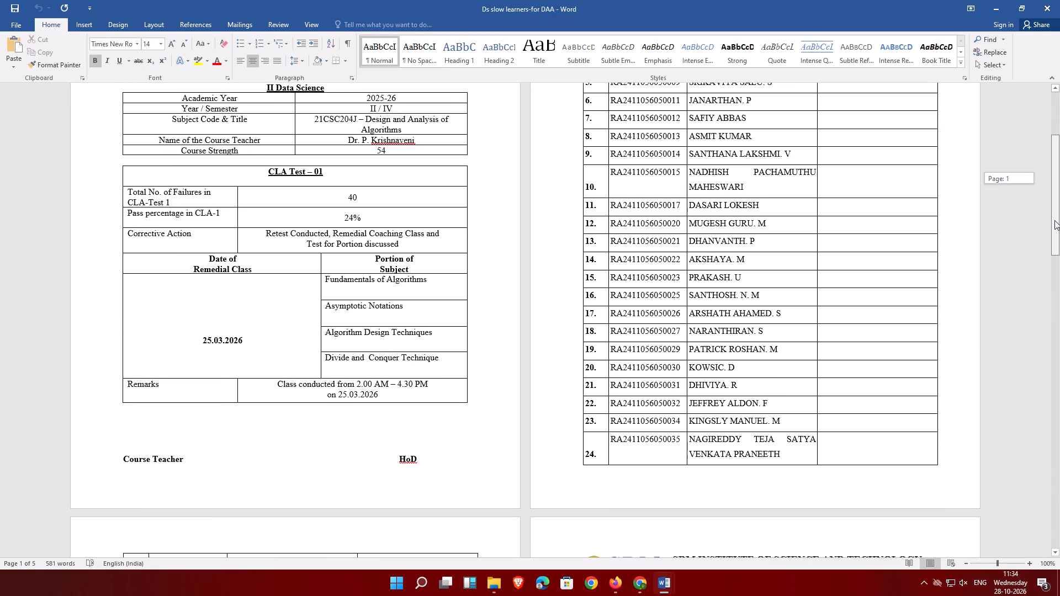
drag(1054, 220, 1059, 331)
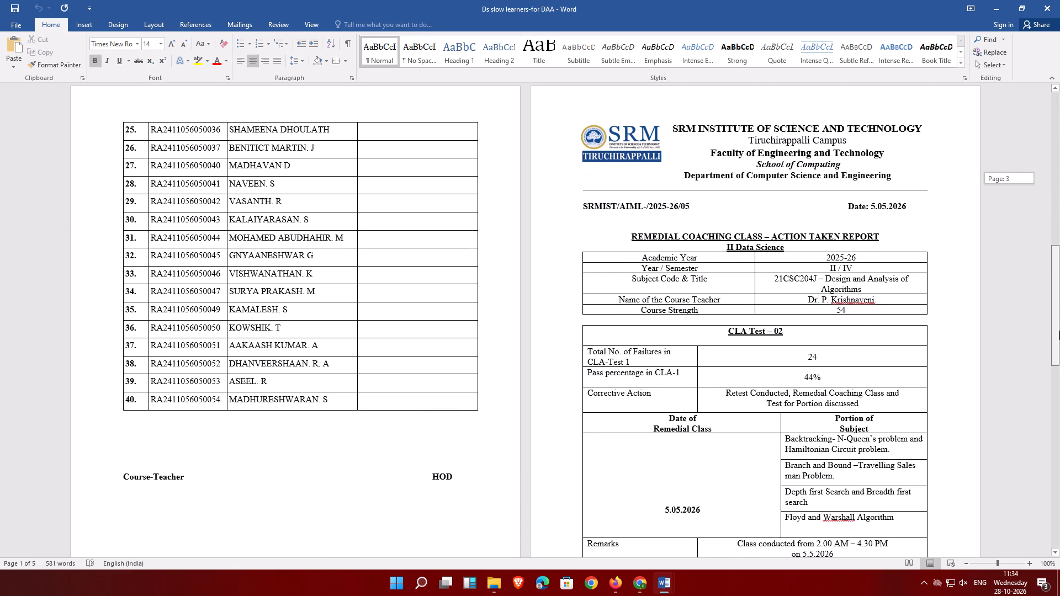
drag(1059, 331, 1059, 331)
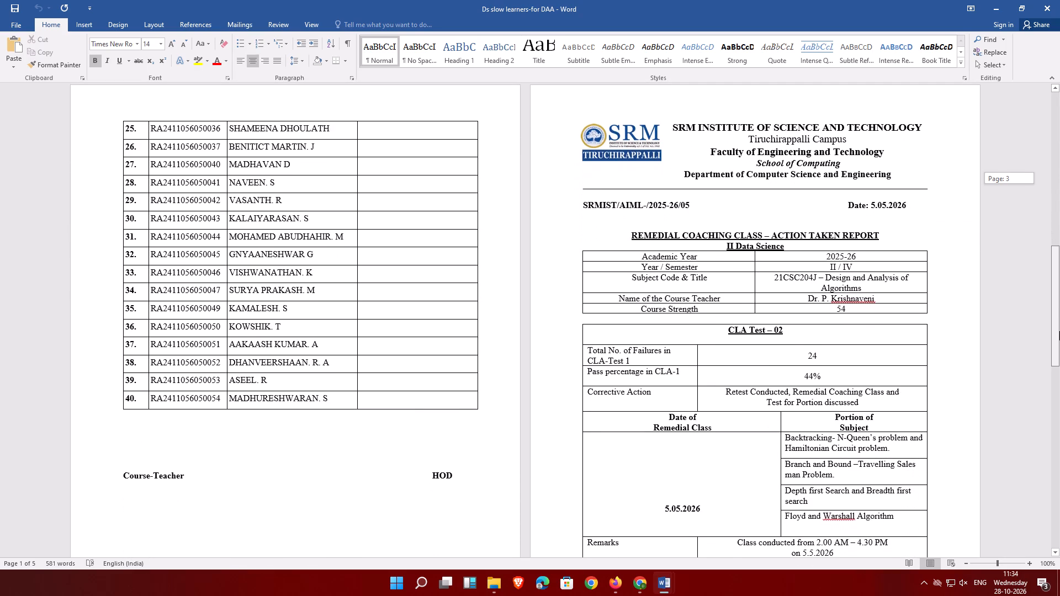
drag(1059, 331, 1059, 332)
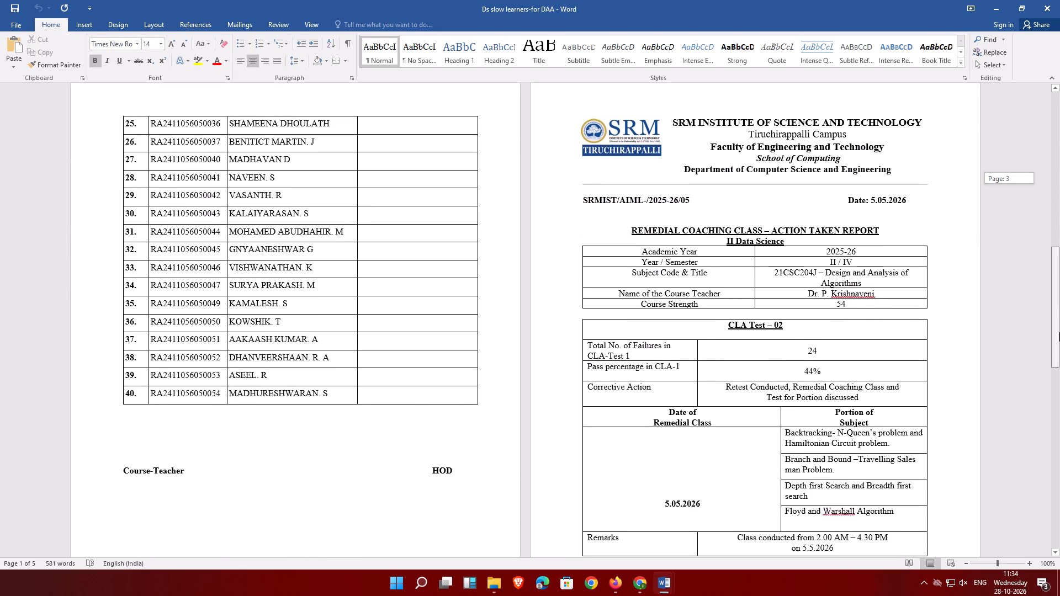
drag(1059, 332, 1059, 353)
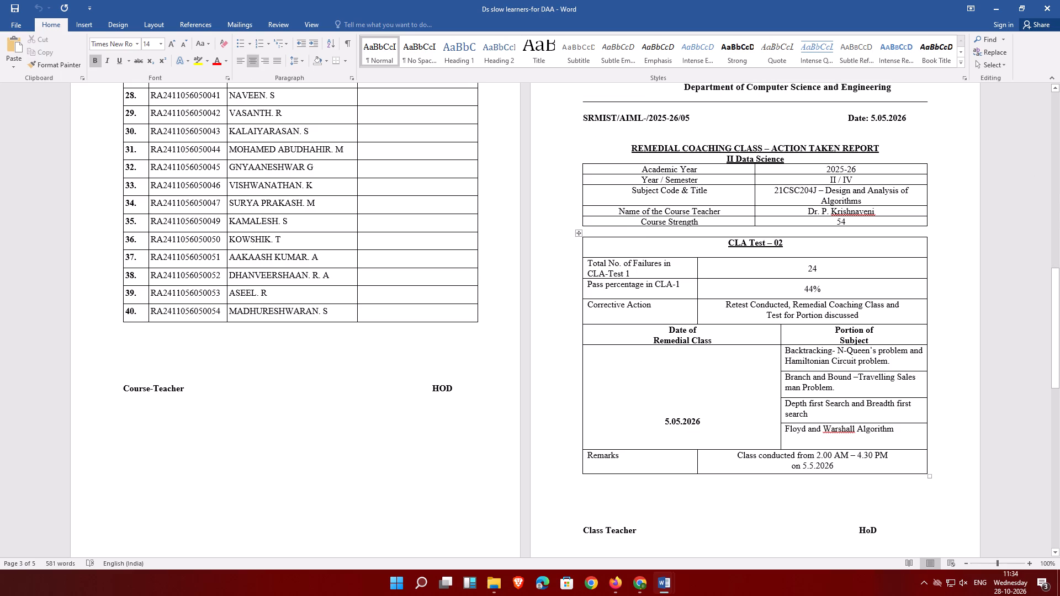
click(794, 302)
drag(1058, 329, 1059, 427)
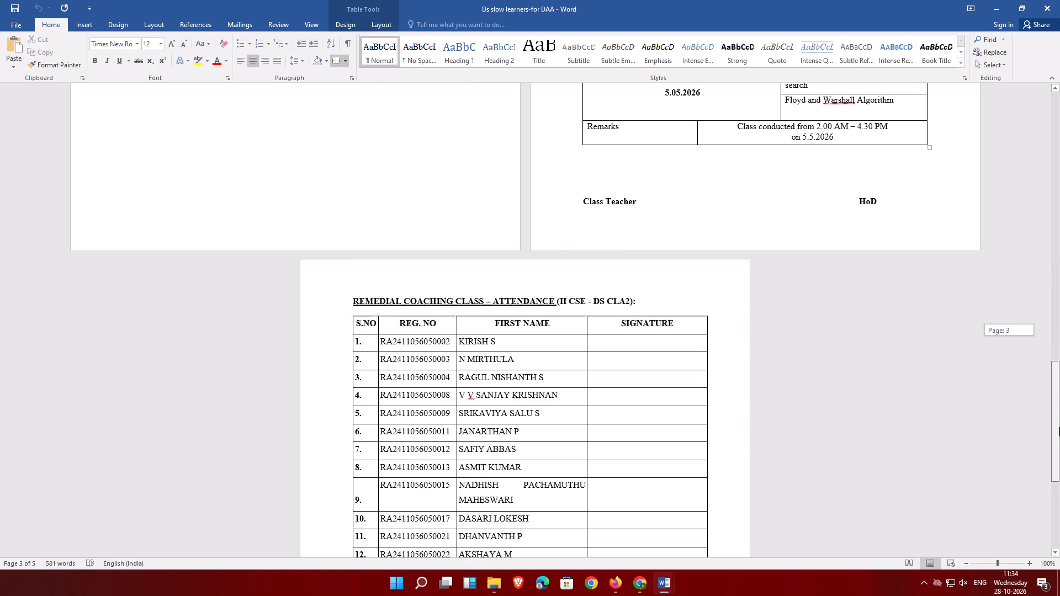
drag(1059, 427, 1059, 434)
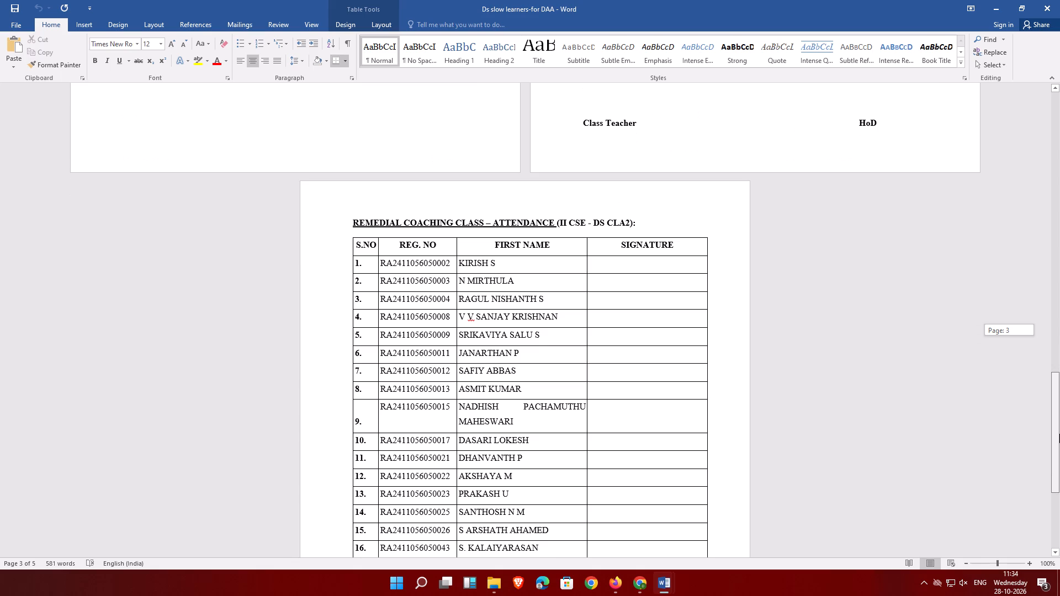
drag(1059, 434, 1059, 374)
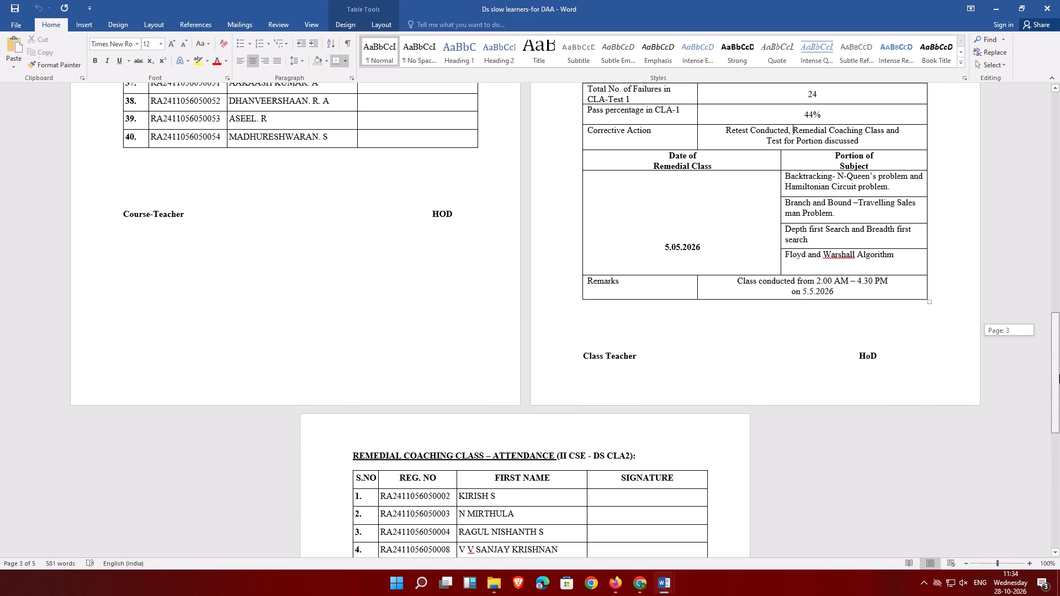
drag(1059, 374, 1059, 374)
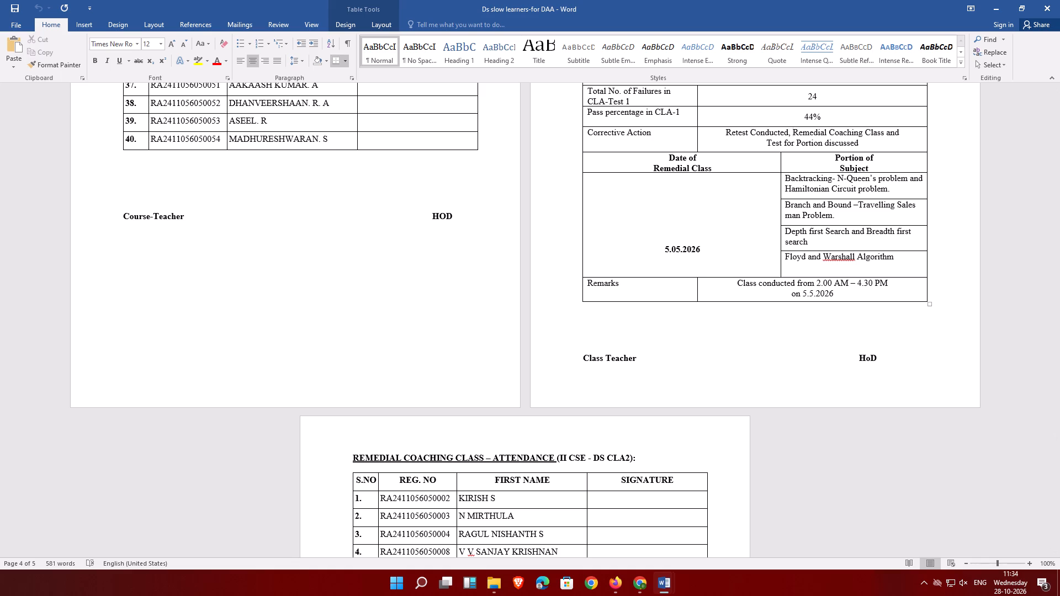
key(BackSpace)
key(BackSpace)
key(BackSpace)
key(BackSpace)
key(BackSpace)
key(BackSpace)
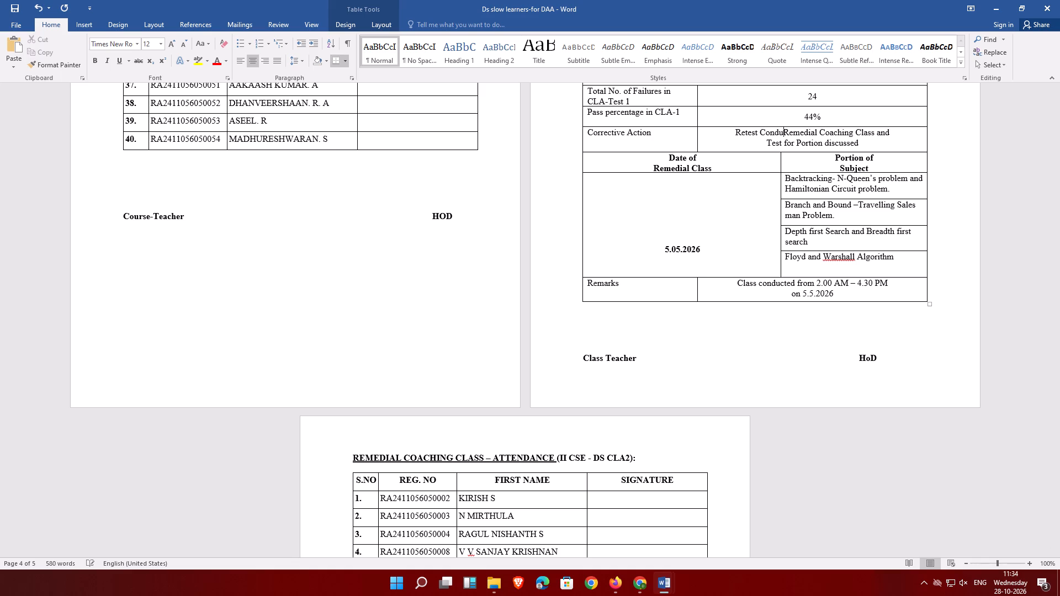
key(BackSpace)
key(BackSpace)
key(BackSpace)
key(BackSpace)
key(BackSpace)
key(BackSpace)
key(BackSpace)
key(BackSpace)
key(BackSpace)
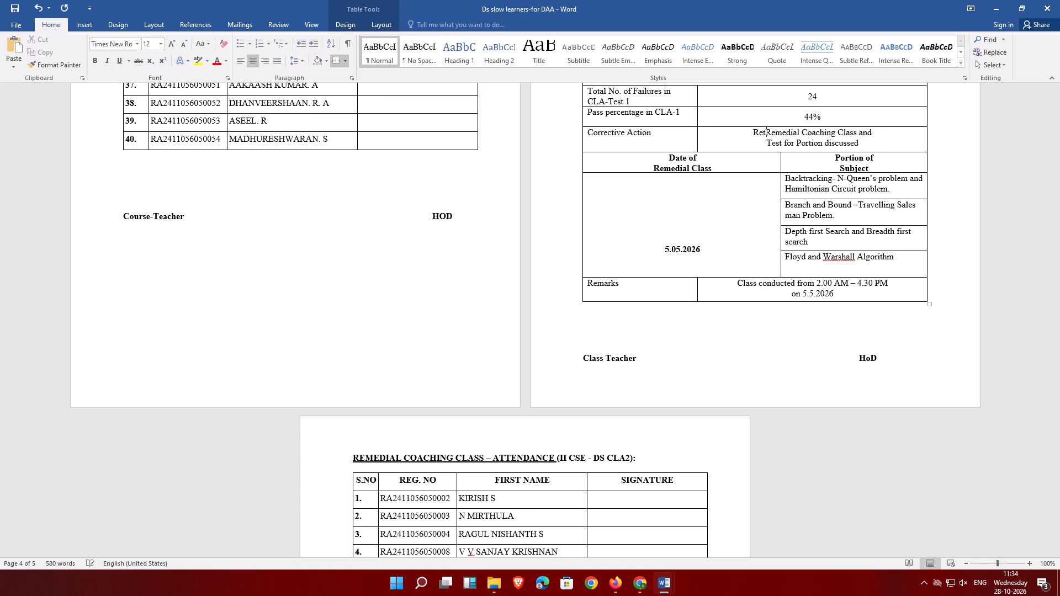
key(BackSpace)
key(BackSpace)
key(BackSpace)
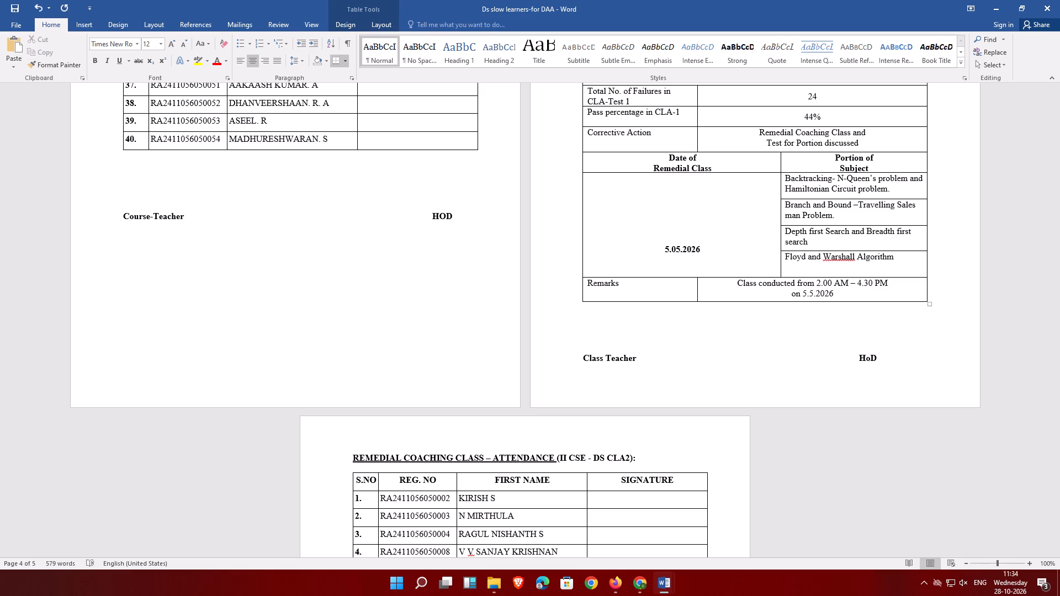
click(13, 4)
Replace the Class Teacher label below the CLA Test – 02 report with "Course-Teacher", copied from the CLA1 attendance signature line.
drag(1053, 393, 1059, 552)
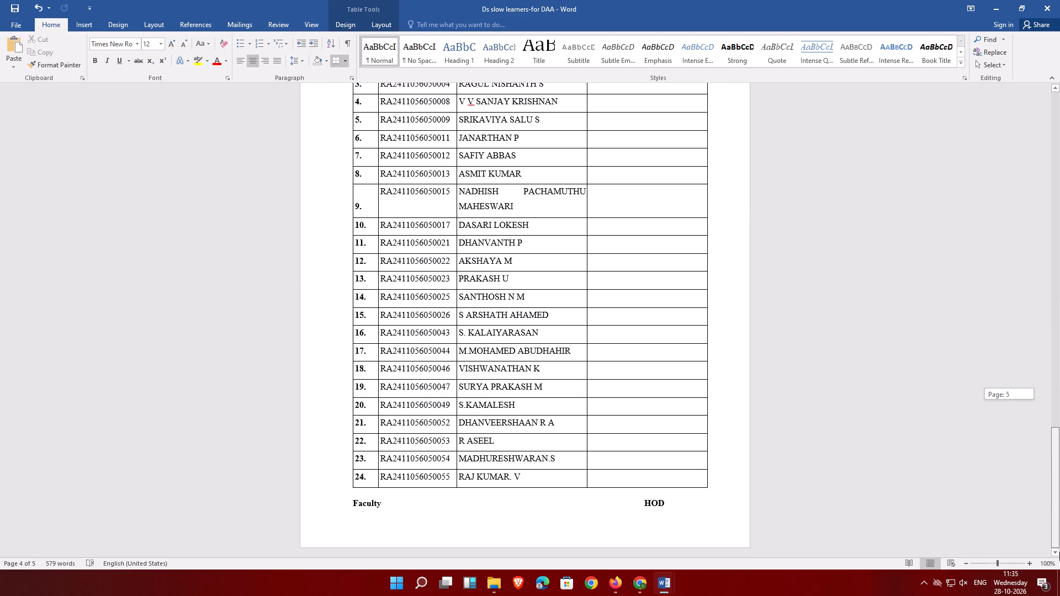
drag(1059, 552, 1059, 409)
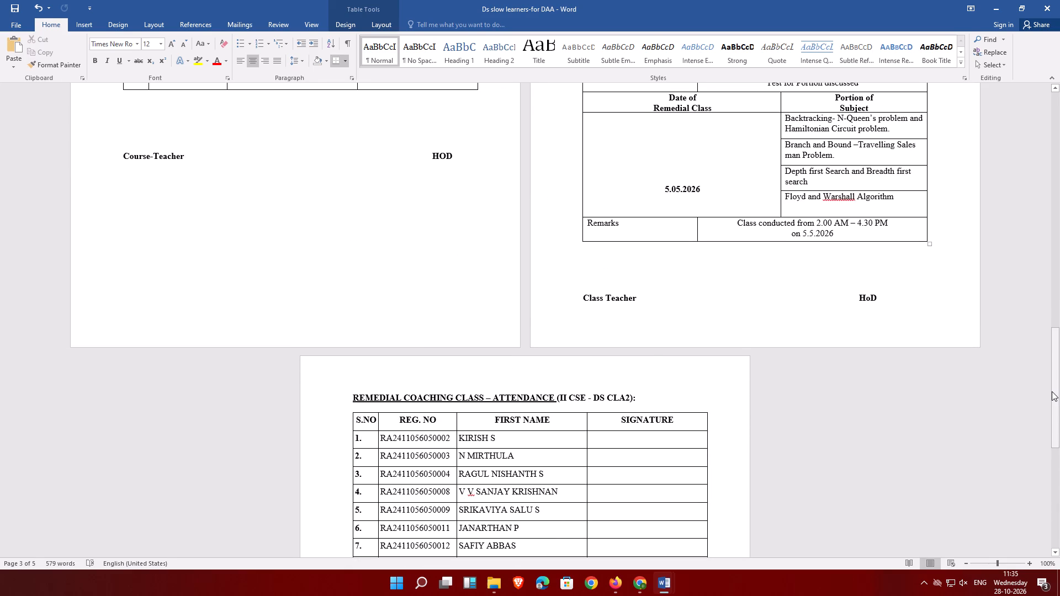
click(1059, 382)
drag(124, 156, 197, 156)
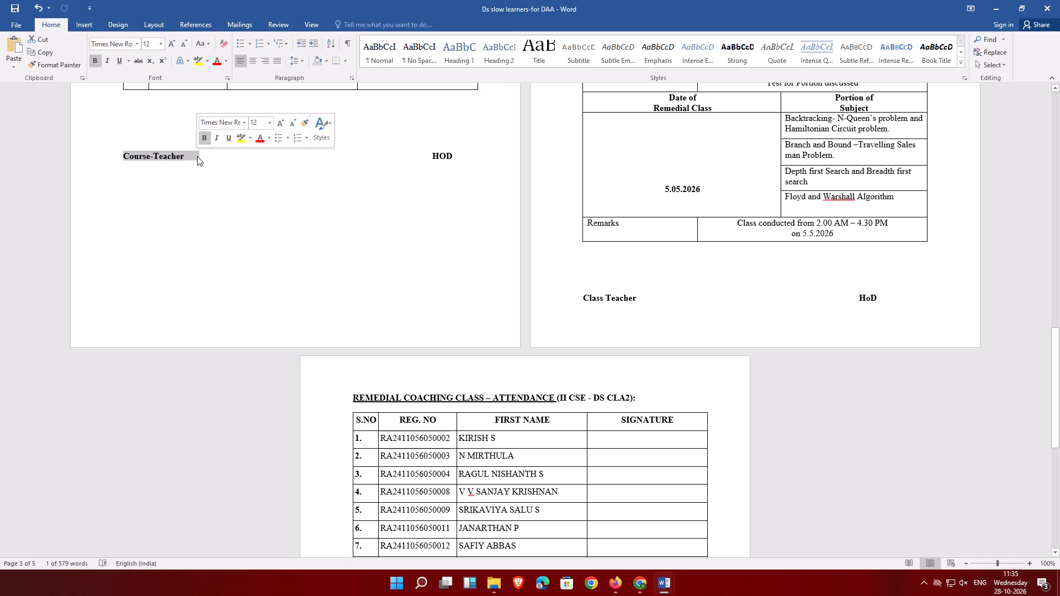
key(ctrl+c)
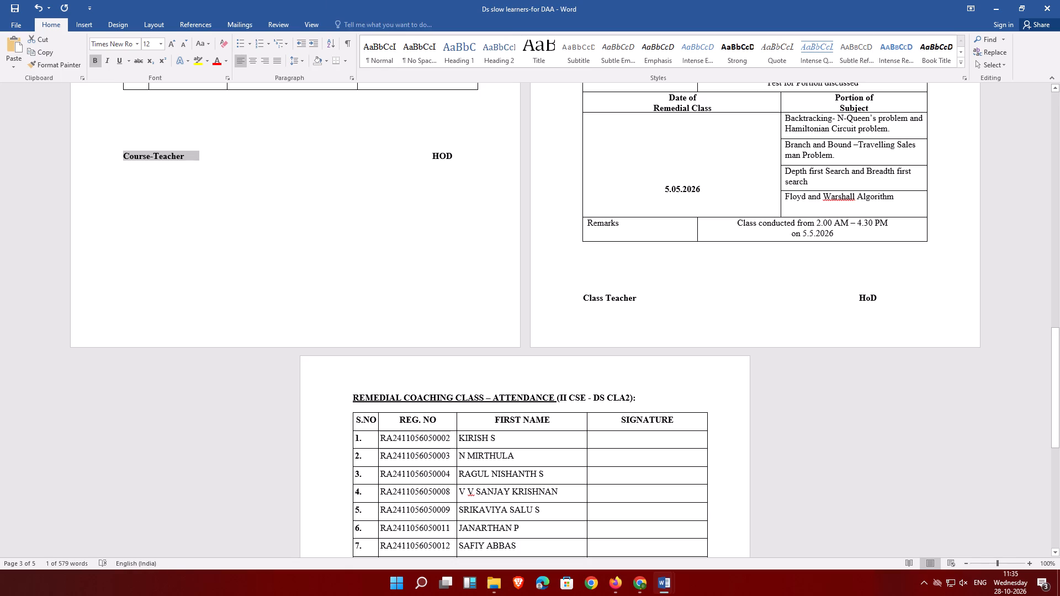
drag(582, 300, 651, 300)
key(ctrl+v)
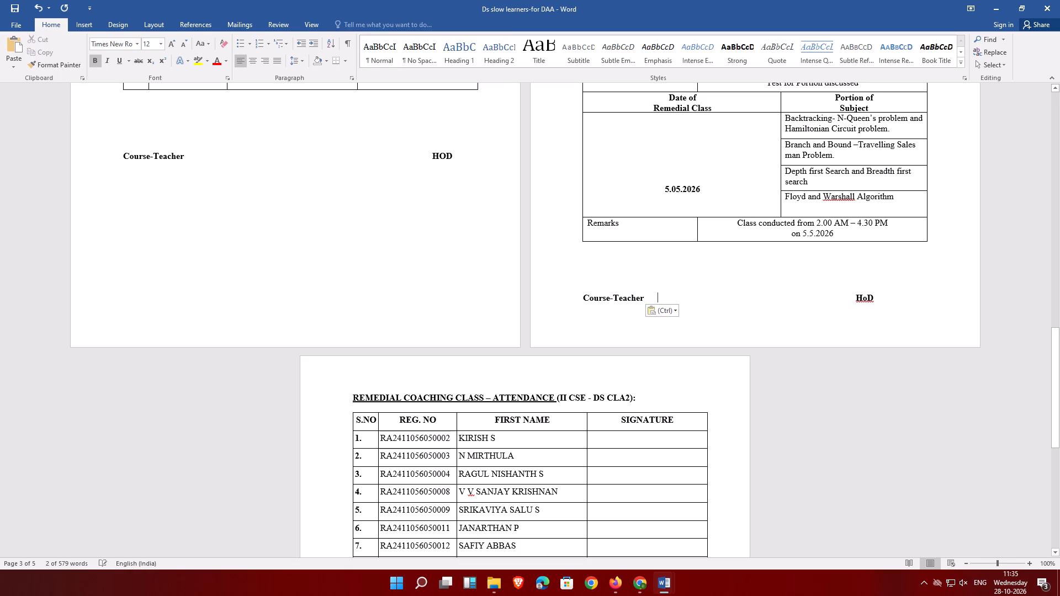
Replace the Faculty label below the CLA2 attendance table with the copied "Course-Teacher" label.
drag(1055, 377, 1059, 526)
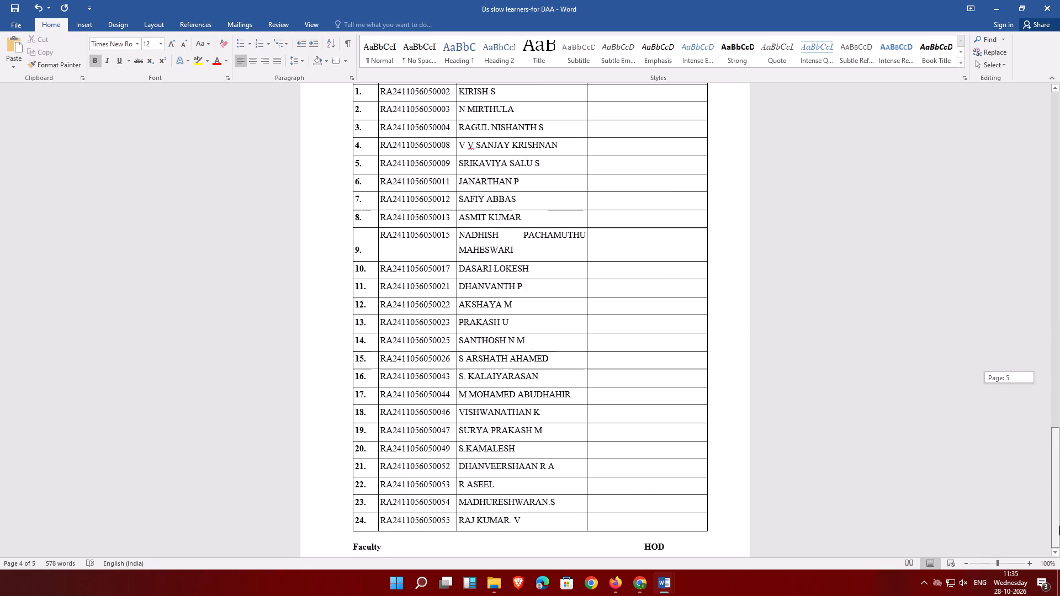
drag(1059, 526, 1059, 558)
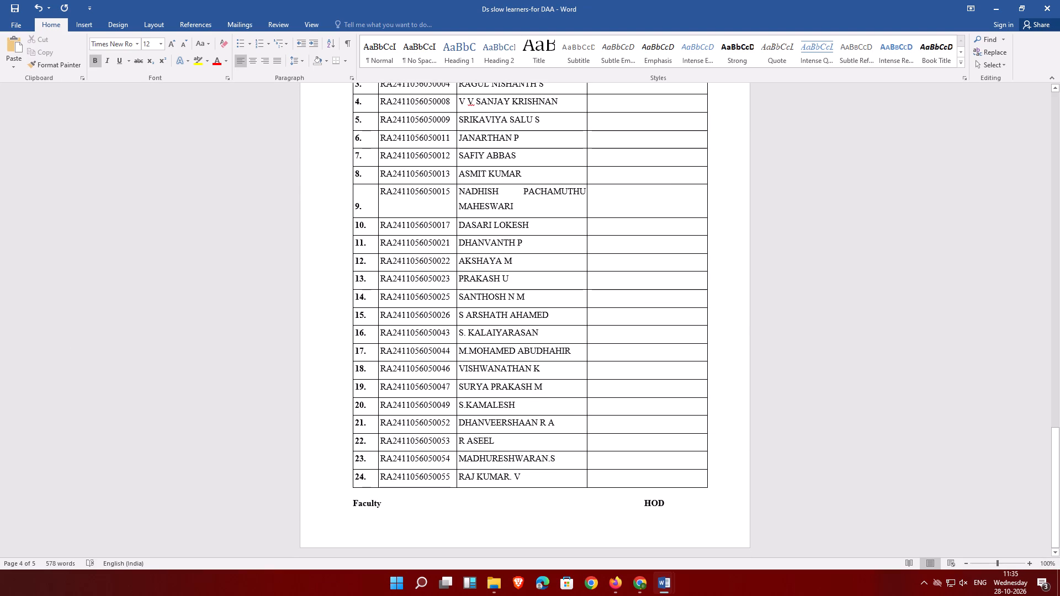
drag(349, 502, 398, 508)
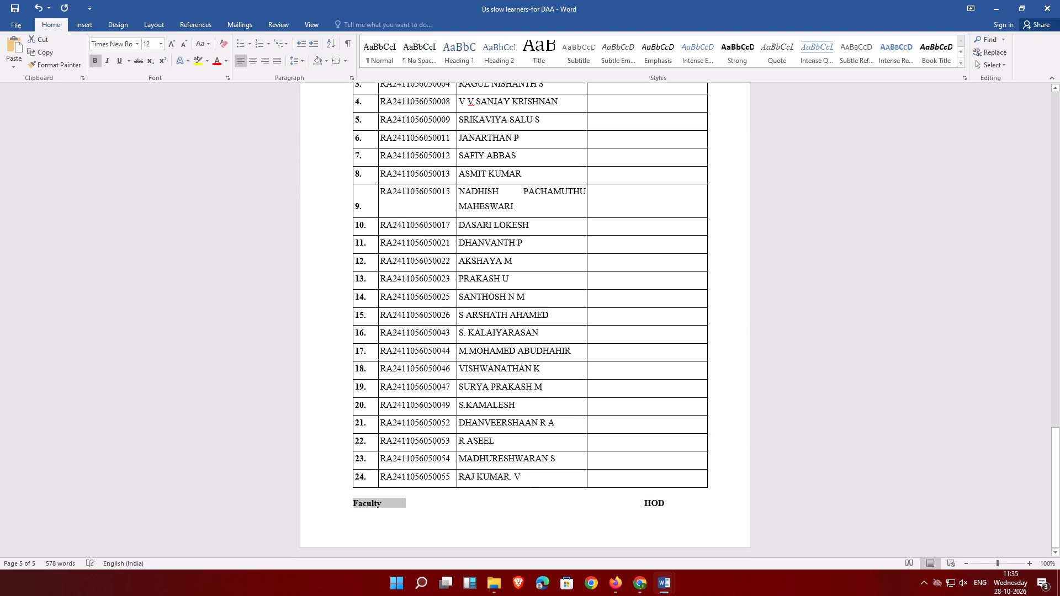
key(ctrl+v)
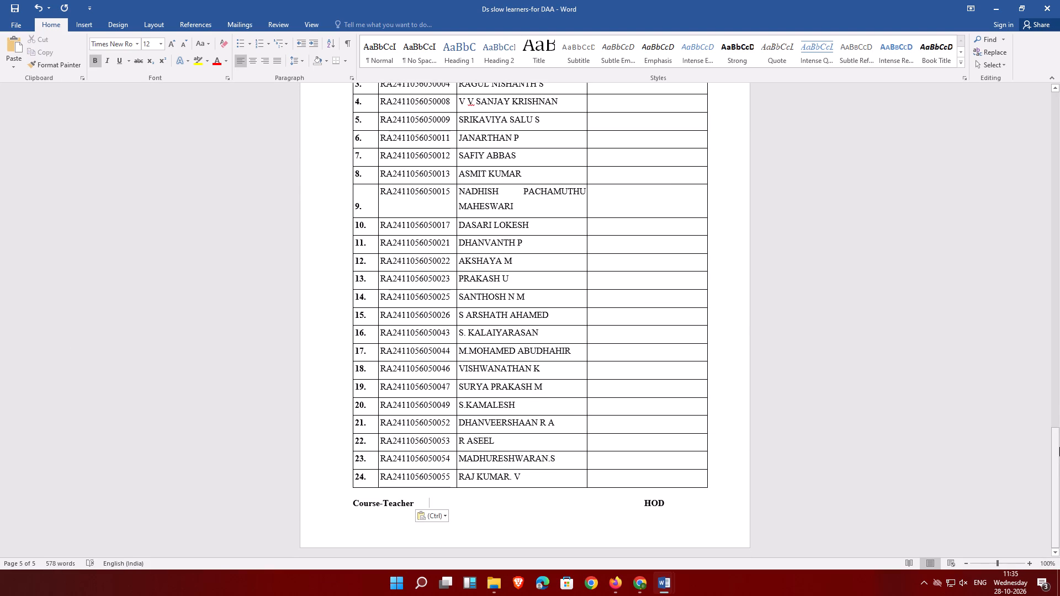
Review all pages of the DAA document, checking the signature labels and the Corrective Action text of both reports.
drag(1059, 465, 1059, 276)
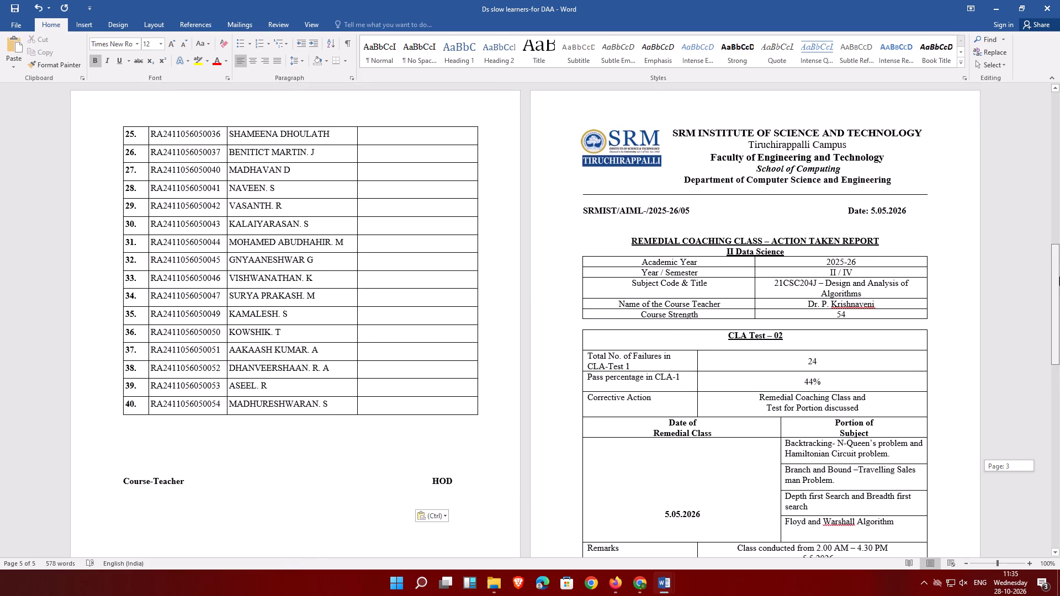
drag(1059, 276, 1059, 169)
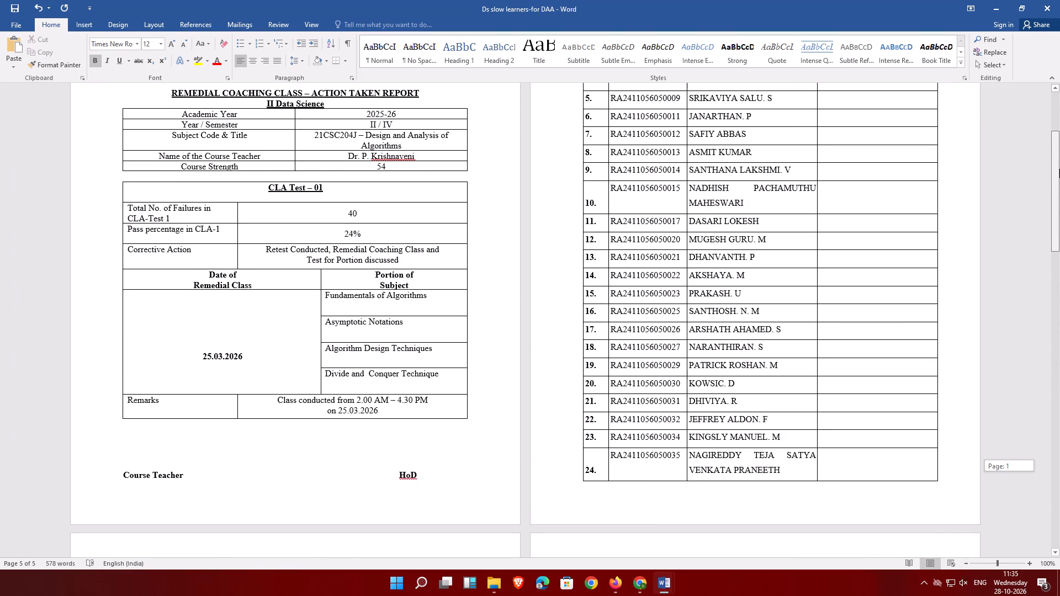
drag(1059, 169, 1059, 86)
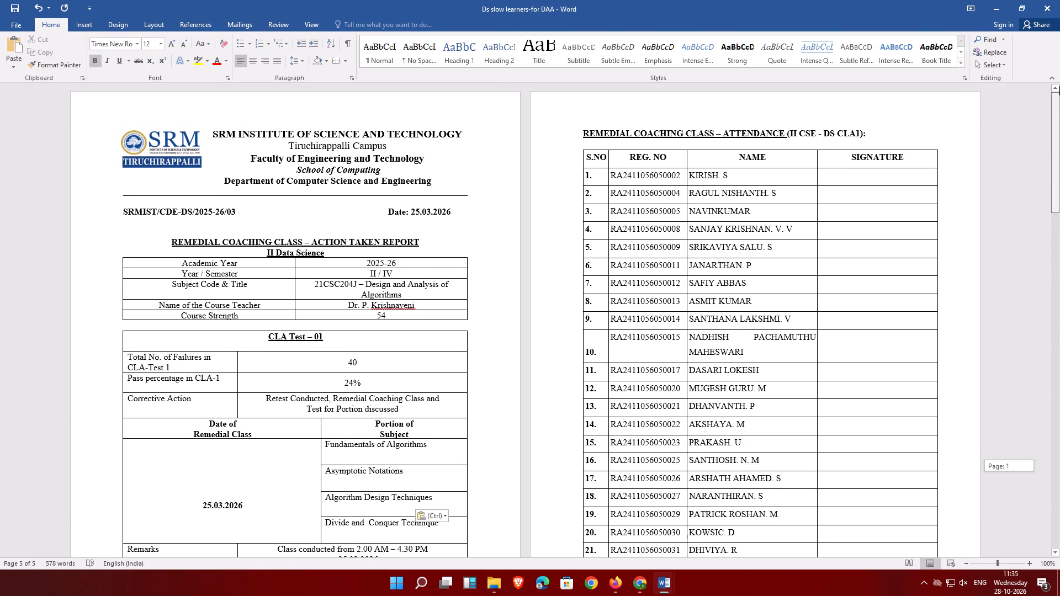
drag(1059, 86, 1059, 88)
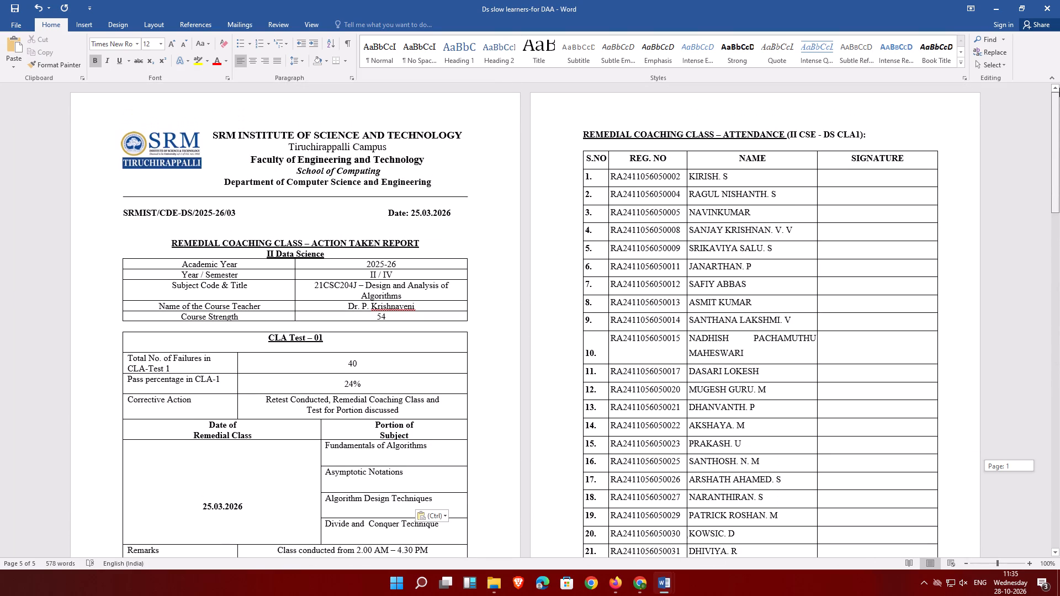
drag(1059, 88, 1057, 172)
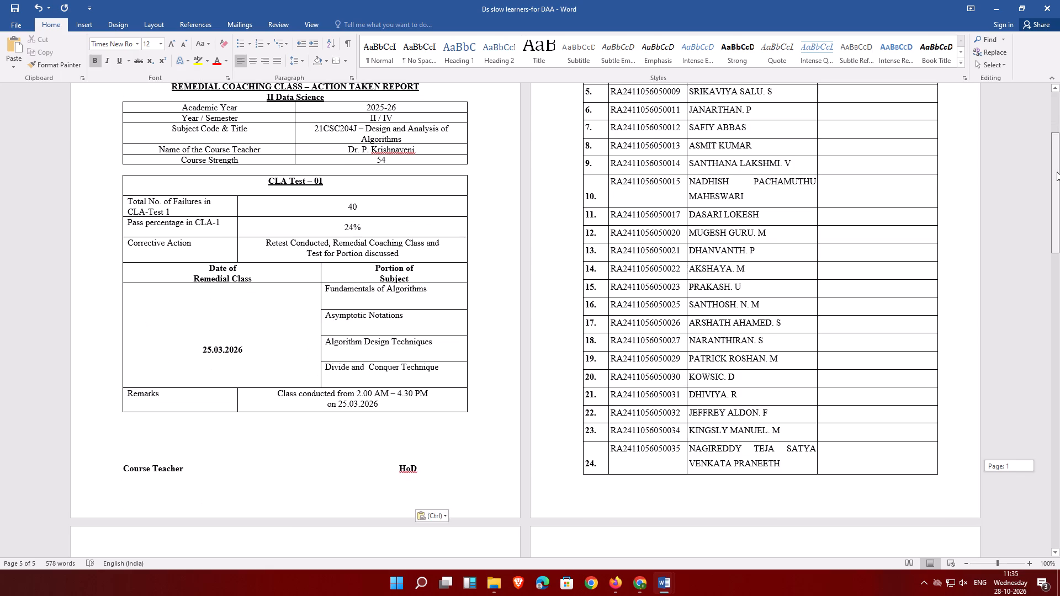
drag(1057, 172, 1057, 292)
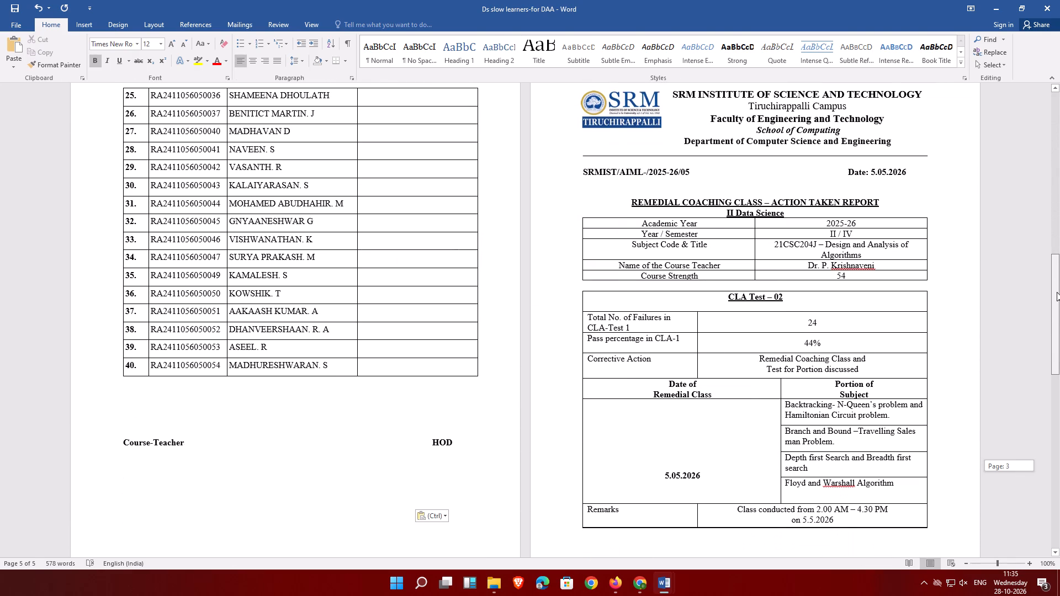
drag(1057, 292, 1048, 354)
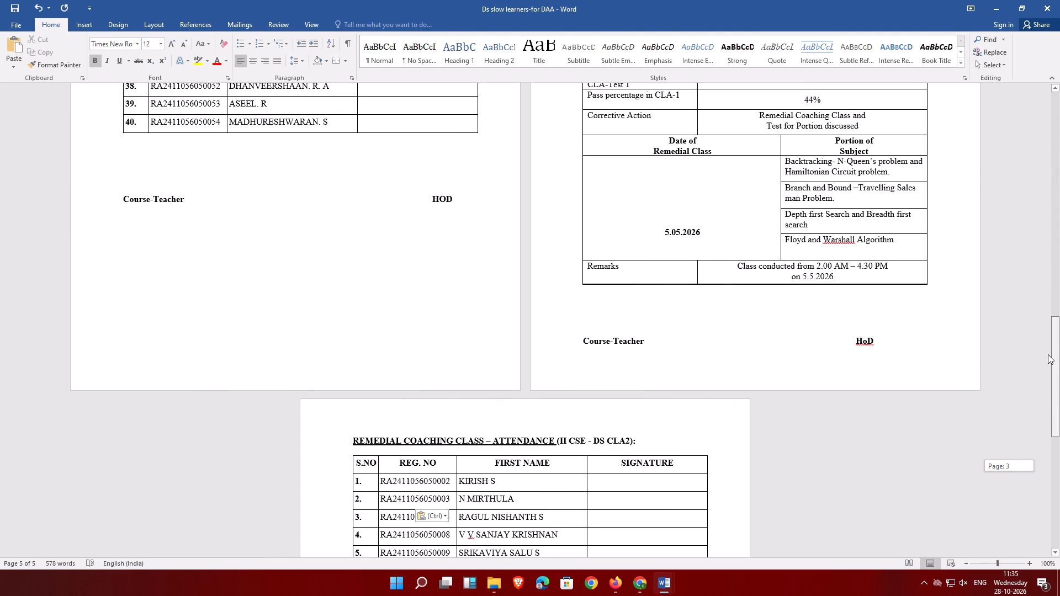
drag(1048, 354, 1059, 251)
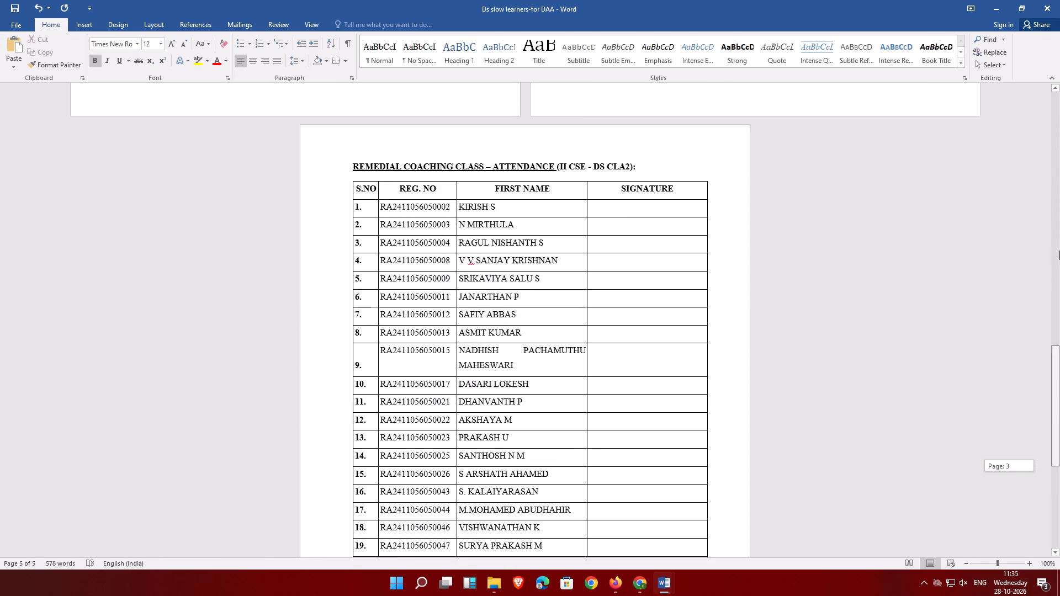
drag(1059, 251, 1059, 1)
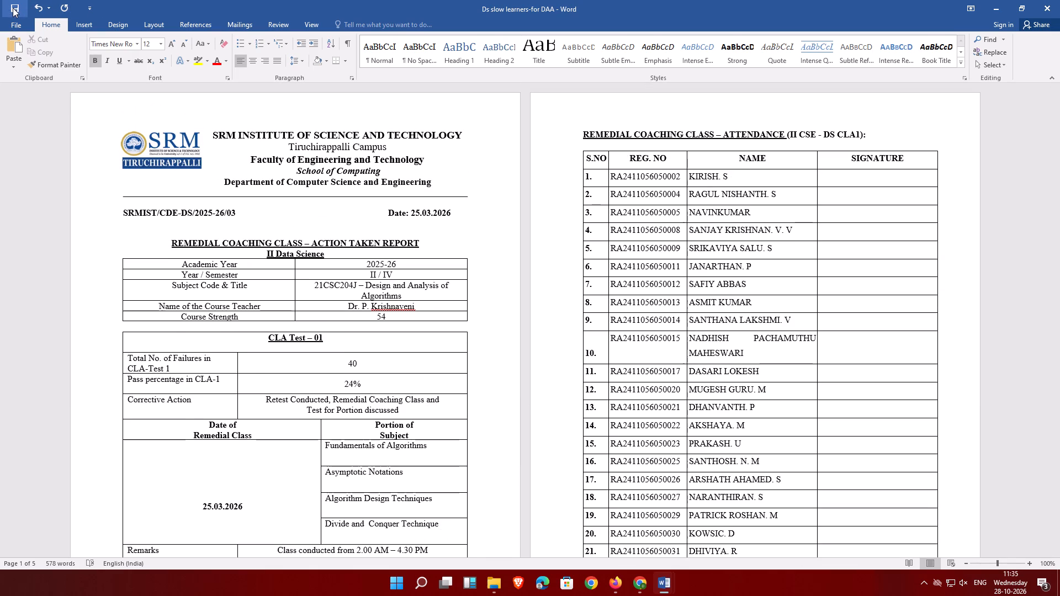
Save the DAA slow learners document after a last check, and close it along with the open question paper 21MGH201T_C2_Q1.
click(13, 8)
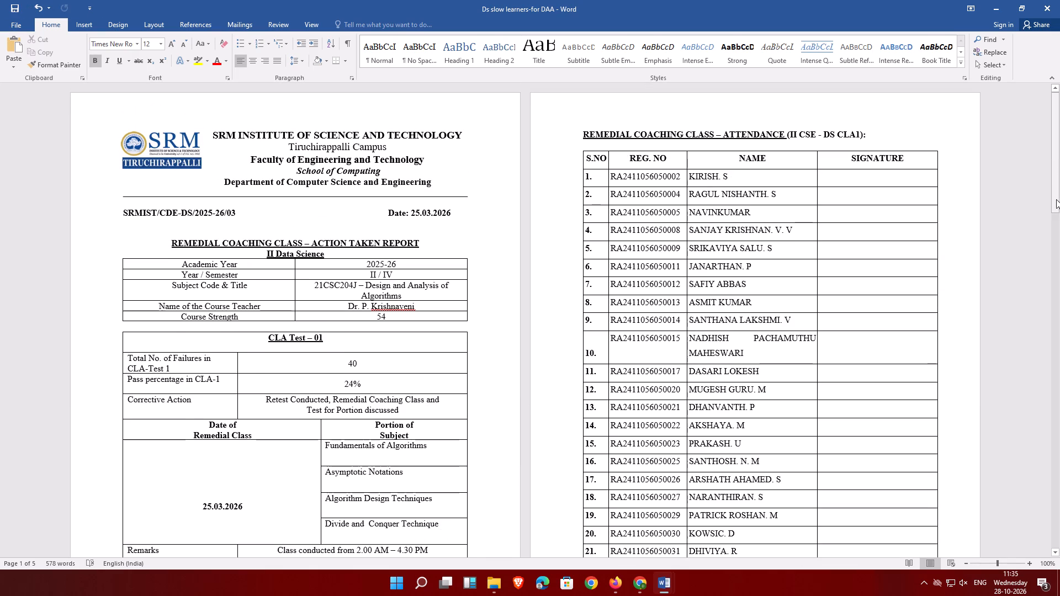
drag(1055, 202, 1054, 352)
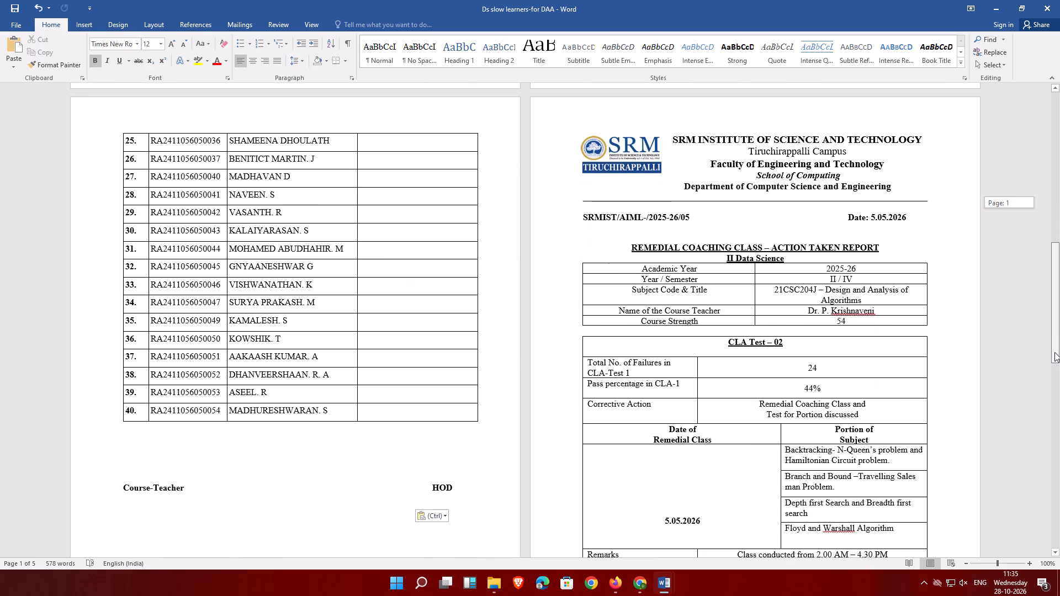
drag(1054, 352, 1054, 462)
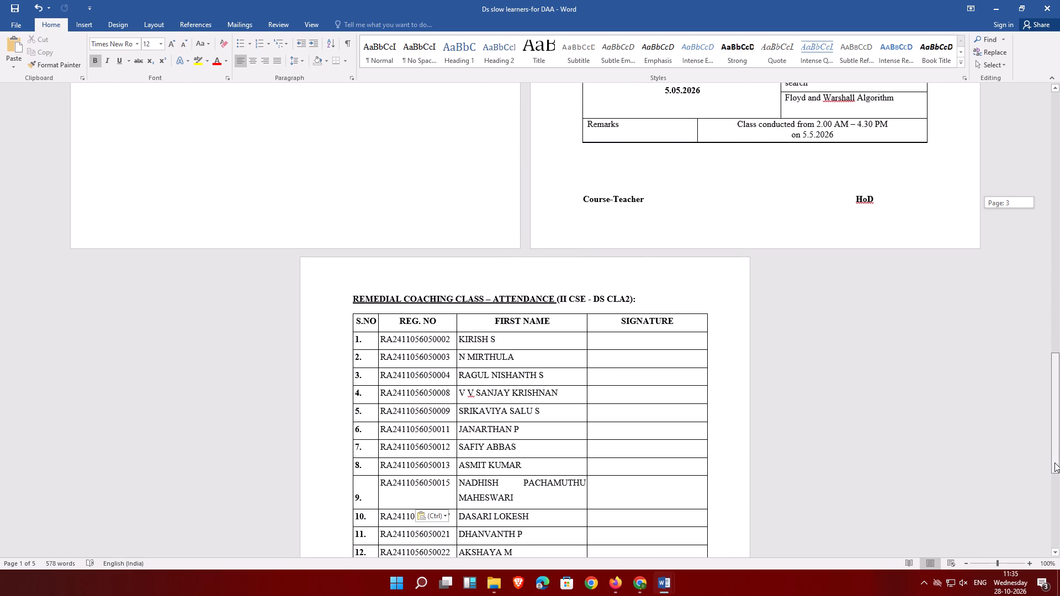
drag(1054, 462, 1054, 463)
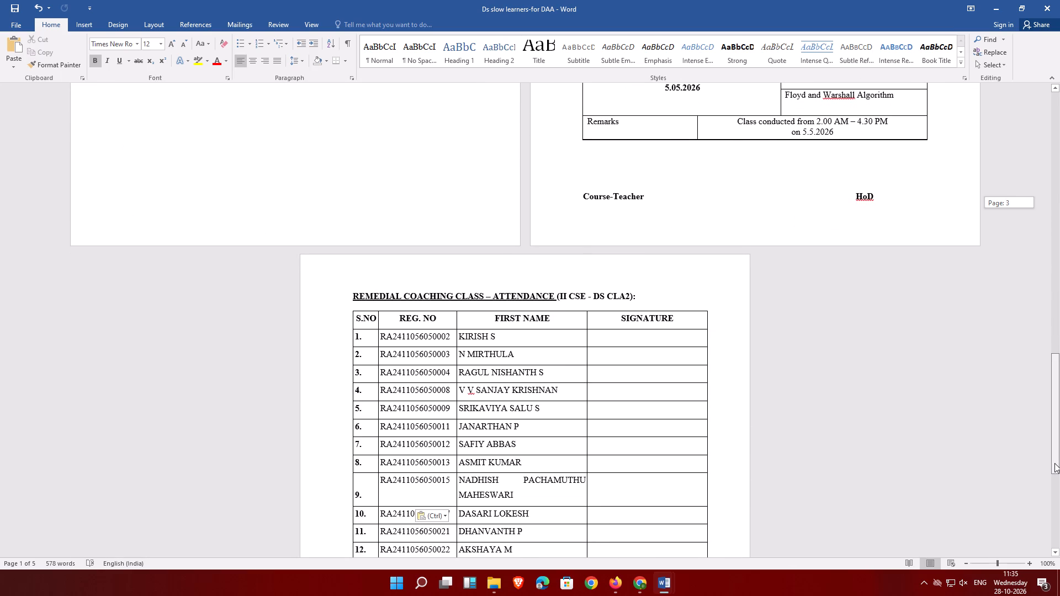
drag(1054, 463, 1059, 294)
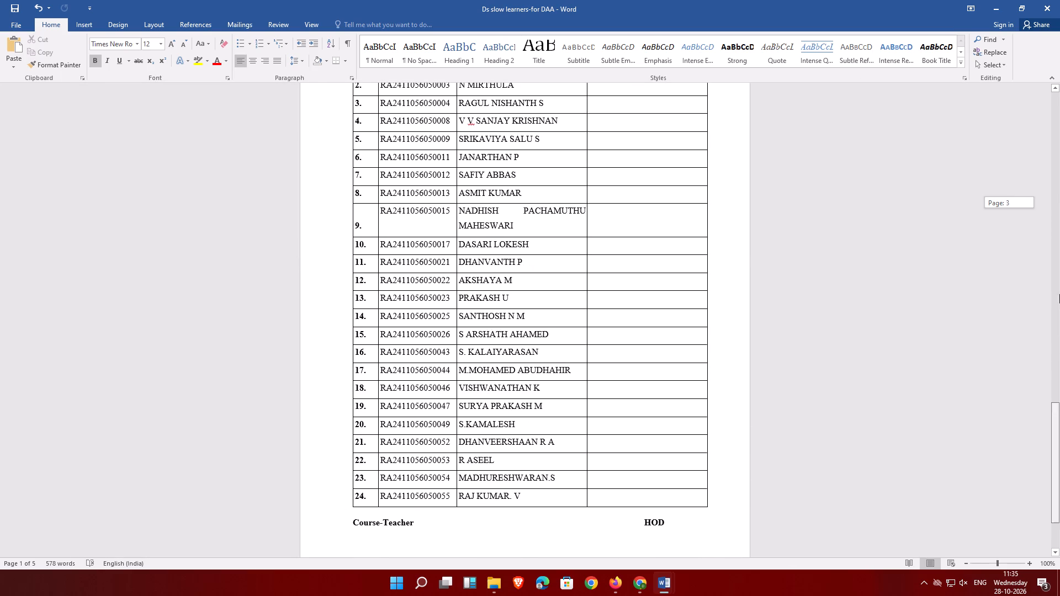
drag(1059, 294, 1059, 0)
click(12, 3)
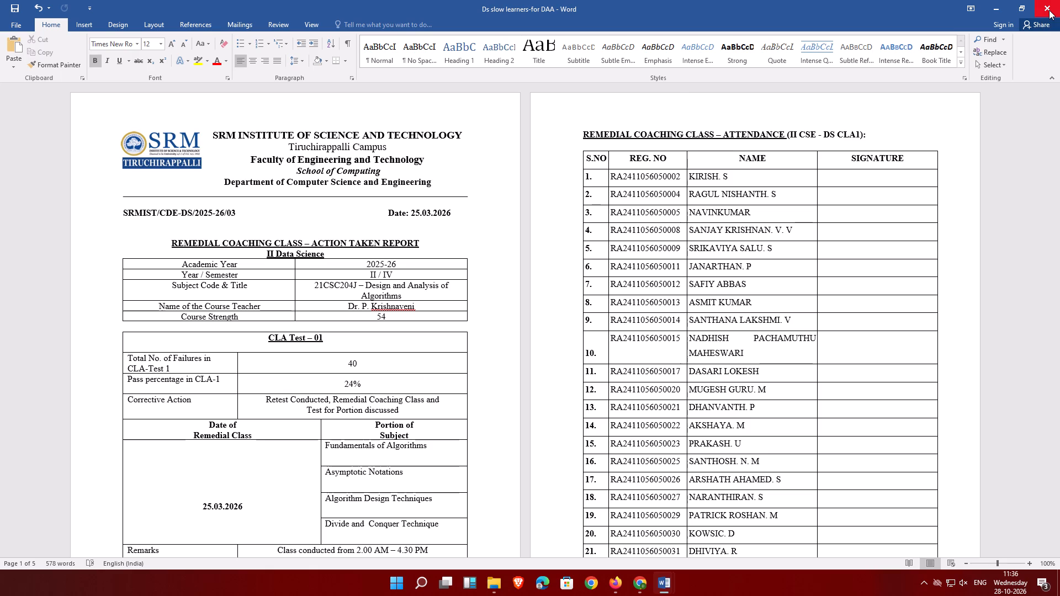
click(1049, 10)
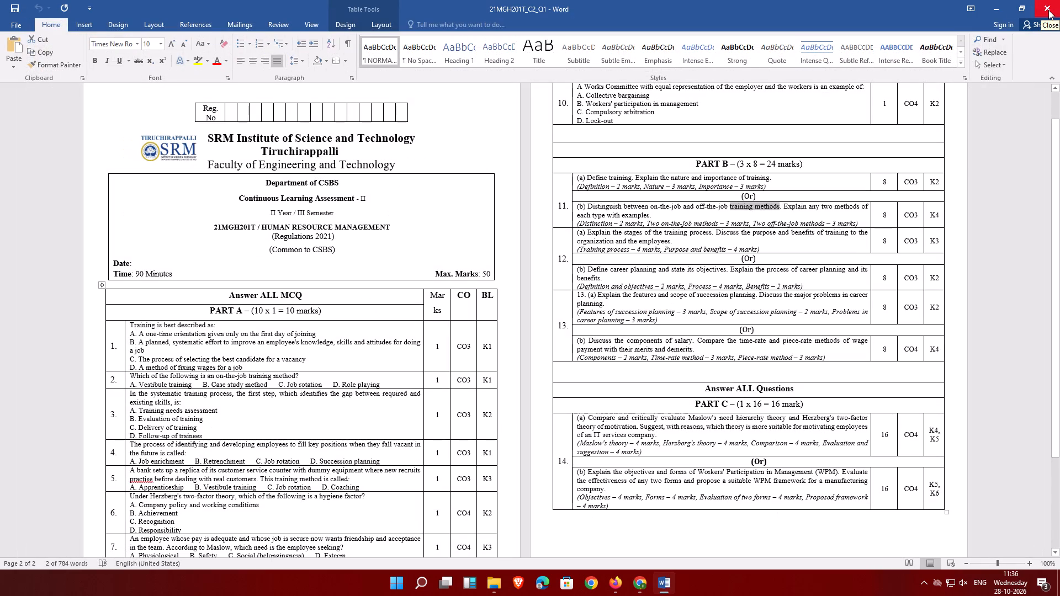
click(1048, 10)
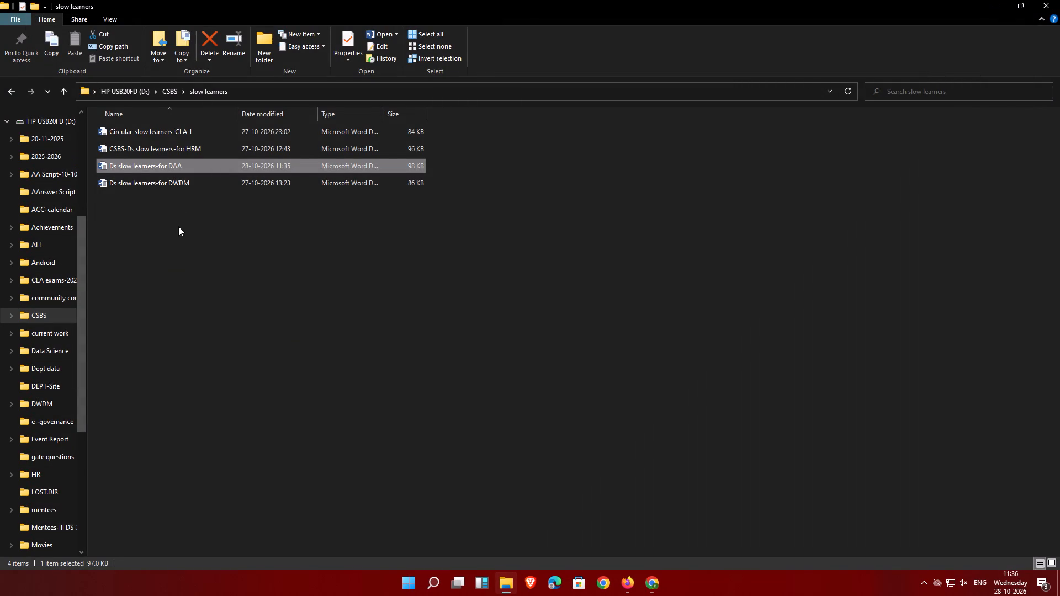
Open the document "Ds slow learners-for DWDM" from the slow learners folder.
double_click(164, 184)
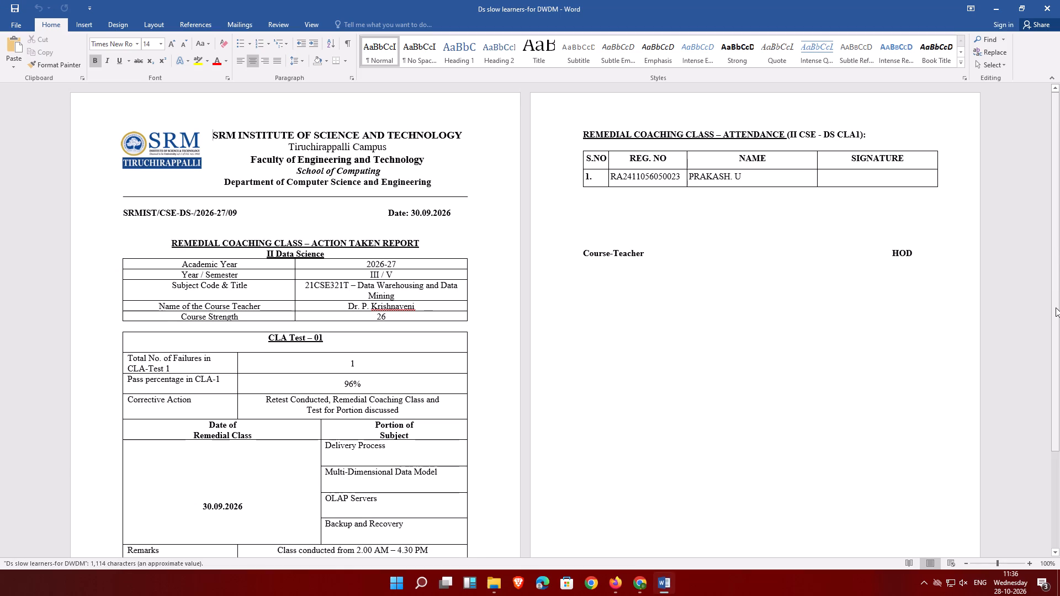
Delete "Retest Conducted," from the Corrective Action cell of the DWDM report's CLA Test – 01 table, and save and close the document.
drag(1056, 307, 1058, 496)
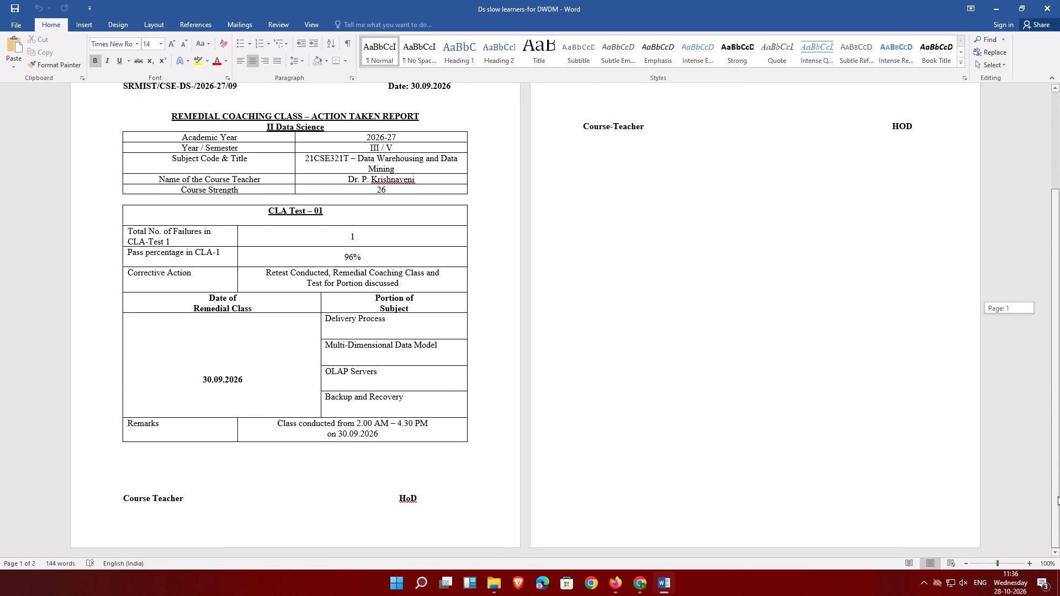
drag(1058, 496, 1059, 288)
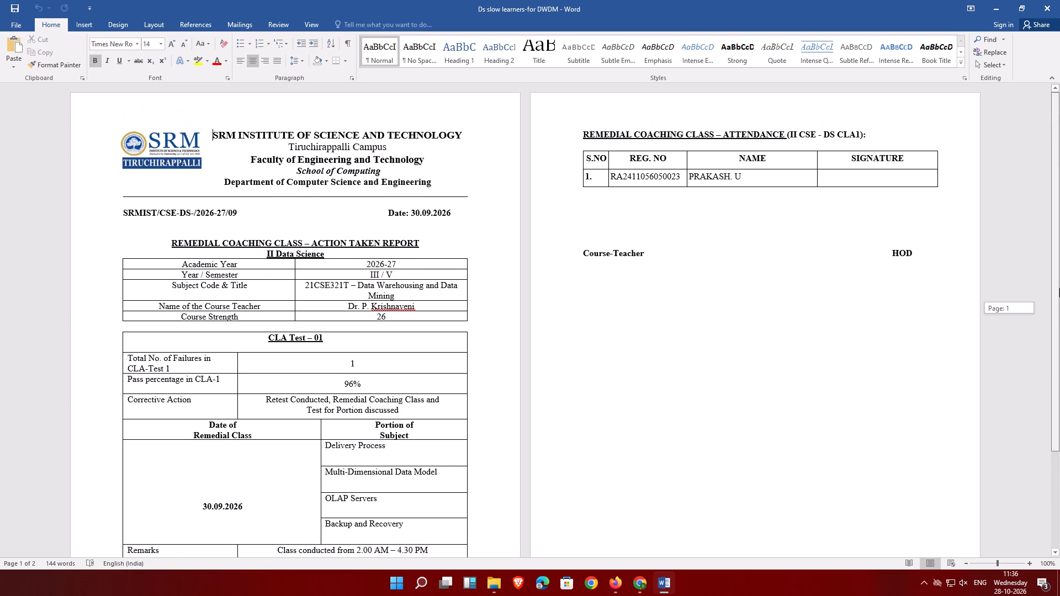
drag(1059, 288, 1056, 421)
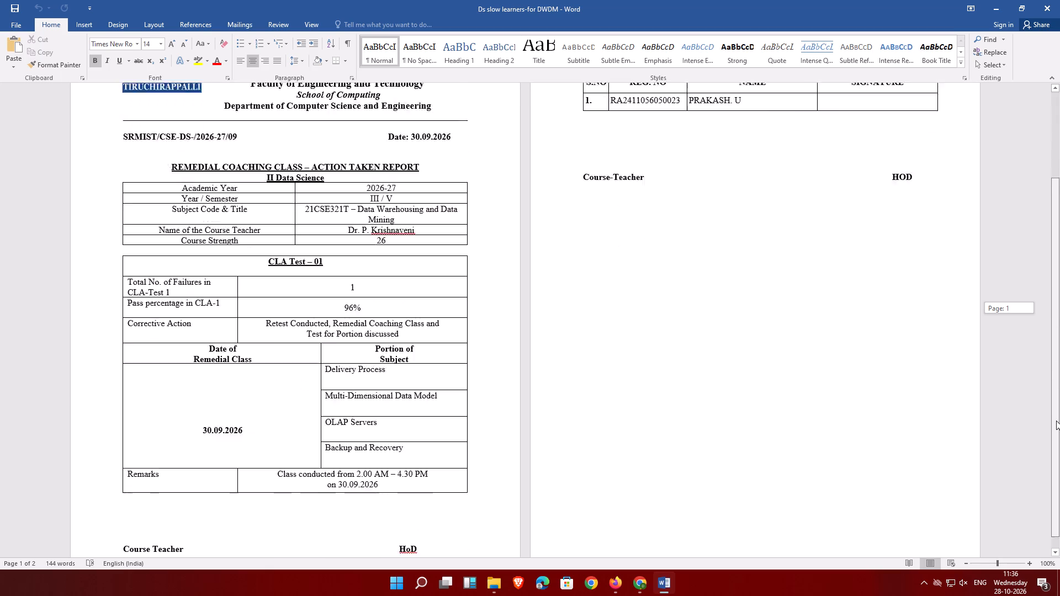
drag(1056, 421, 1056, 438)
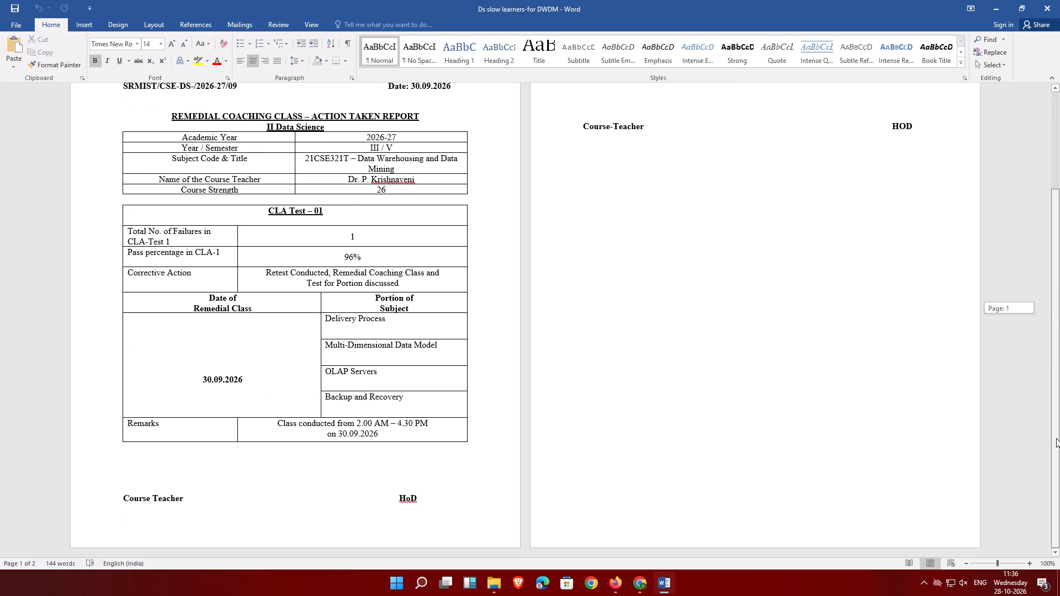
drag(1056, 438, 1057, 439)
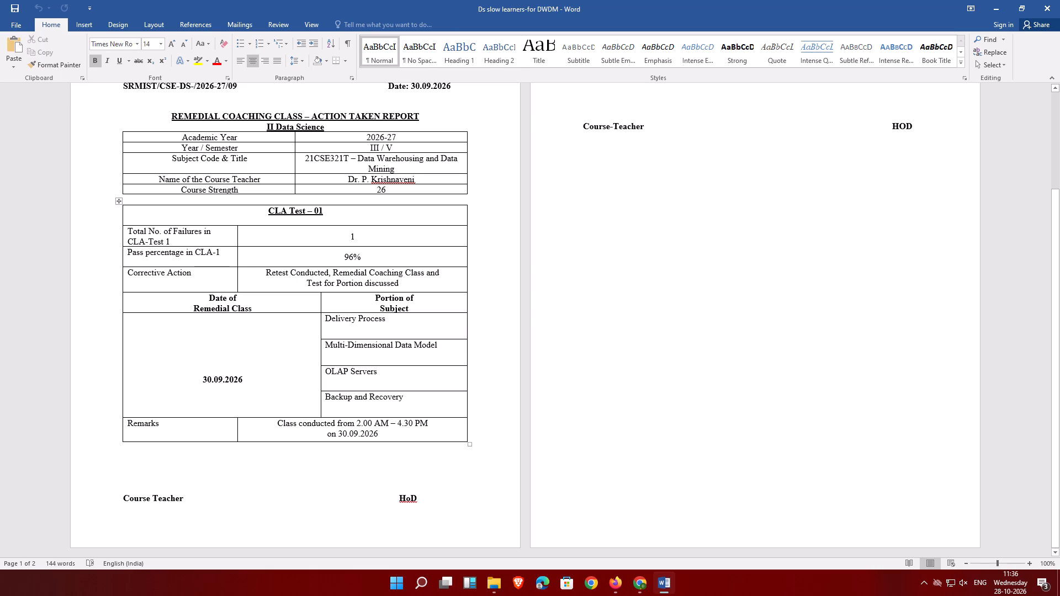
click(333, 274)
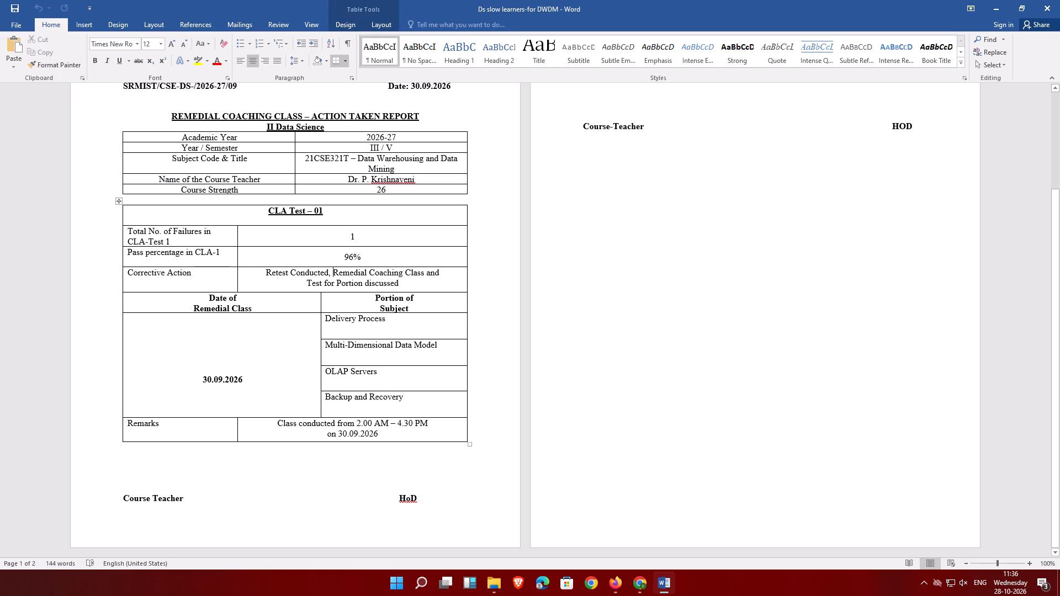
key(BackSpace)
key(BackSpace)
key(BackSpace)
key(BackSpace)
key(BackSpace)
key(BackSpace)
key(BackSpace)
key(BackSpace)
key(BackSpace)
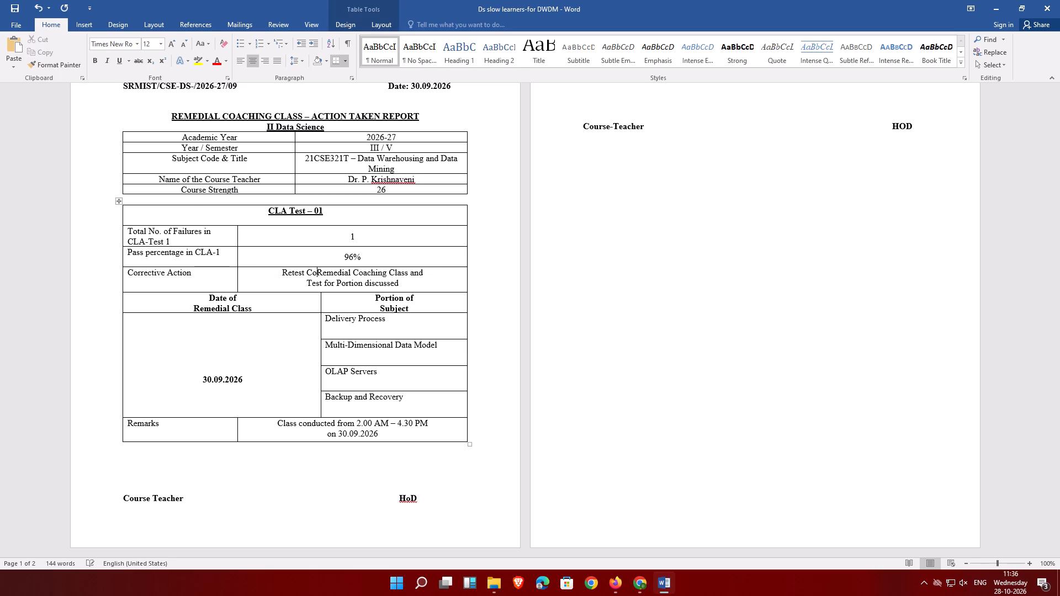
key(BackSpace)
key(BackSpace)
key(BackSpace)
key(BackSpace)
key(BackSpace)
key(BackSpace)
key(BackSpace)
key(BackSpace)
key(BackSpace)
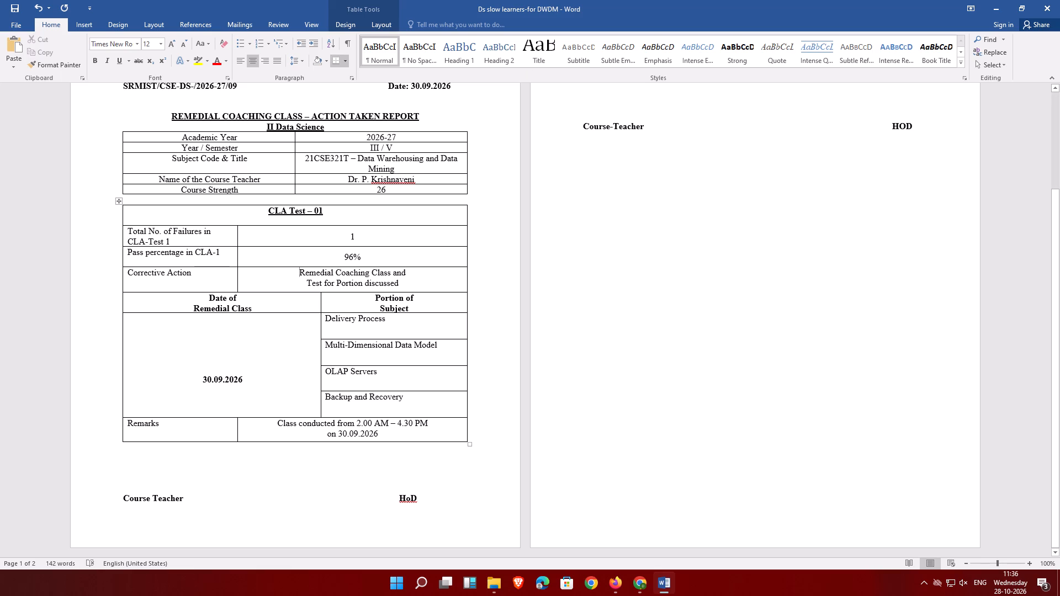
click(17, 8)
click(1047, 9)
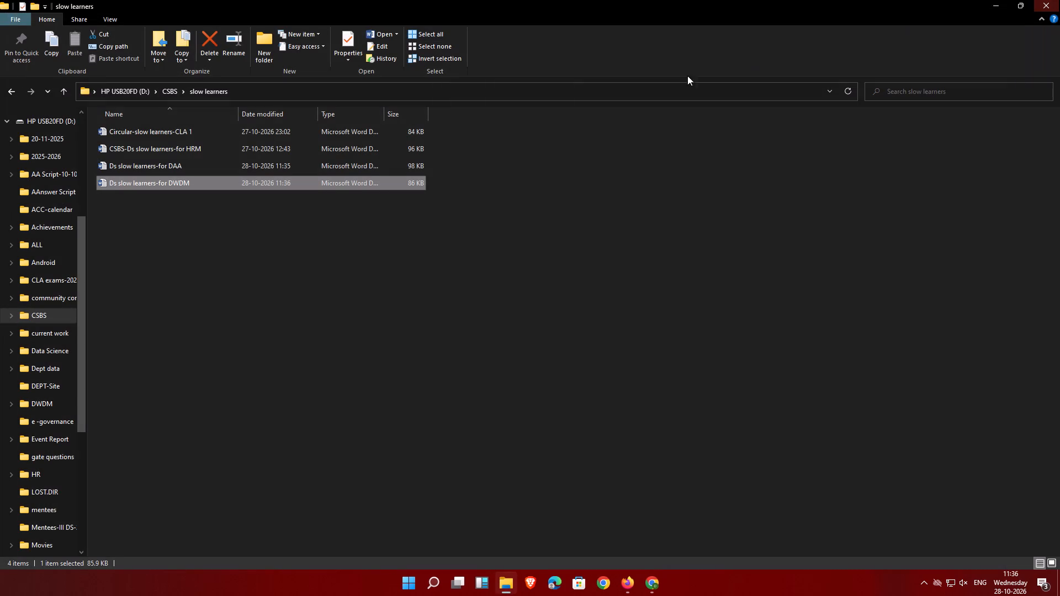
Reopen the document "Ds slow learners-for DAA" from the slow learners folder.
double_click(151, 164)
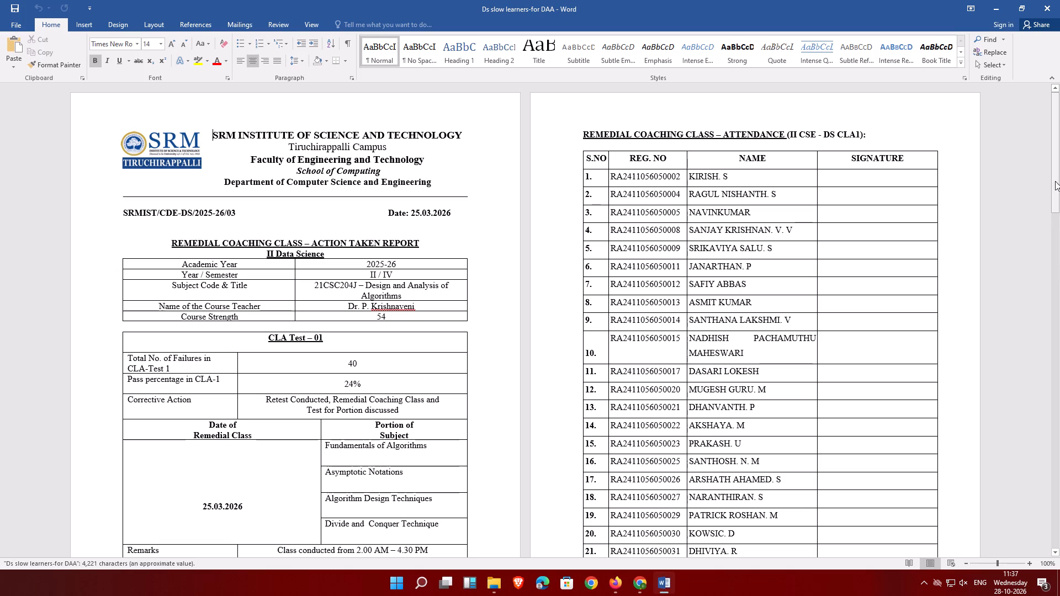
Change the test number in the Total No. of Failures label of the CLA Test – 02 table to "CLA-Test 2".
drag(1055, 187, 1059, 374)
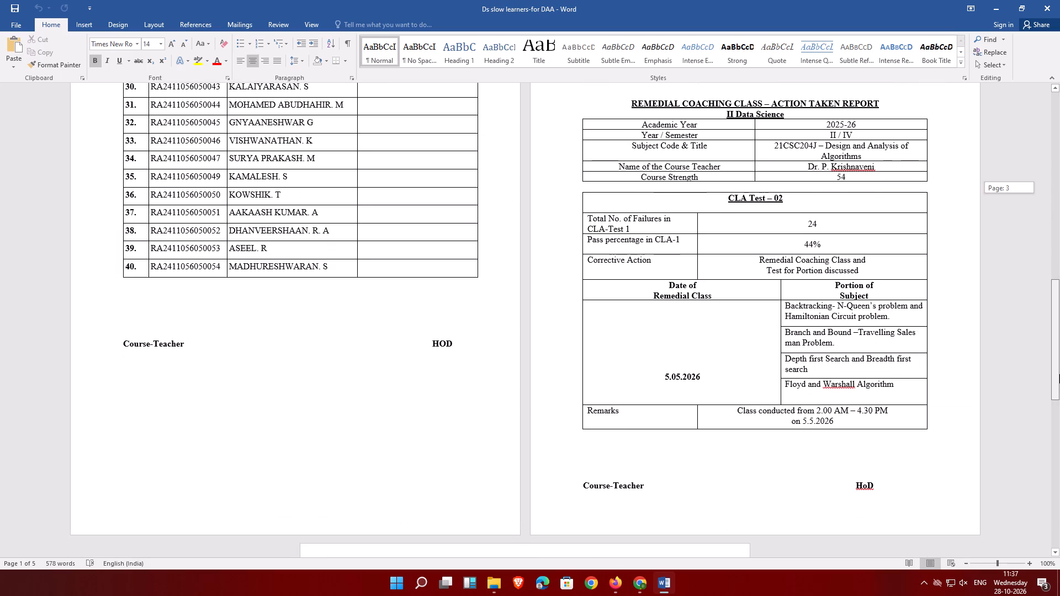
drag(1059, 374, 1059, 354)
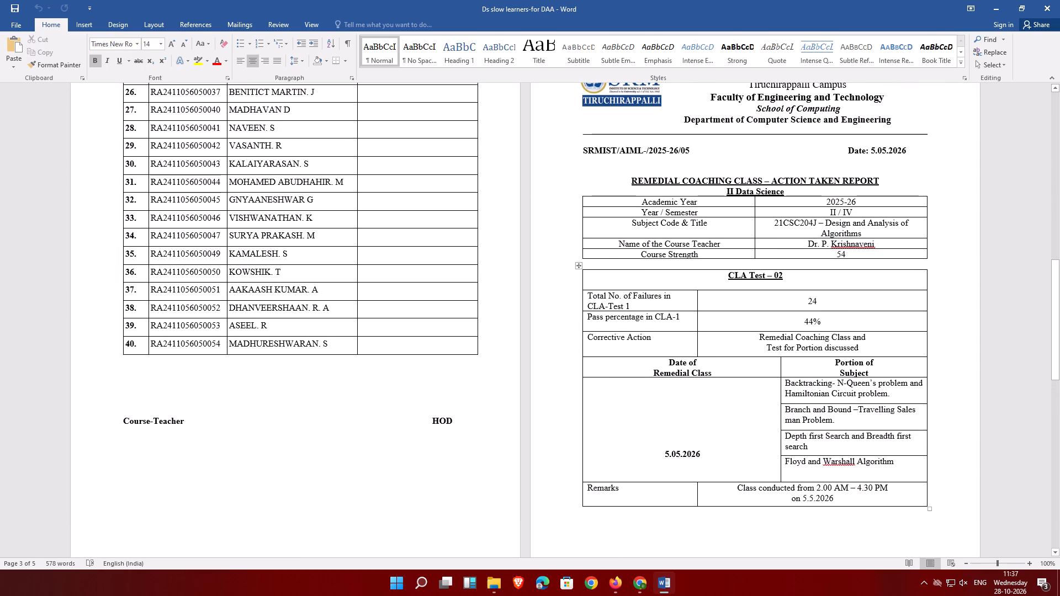
click(629, 307)
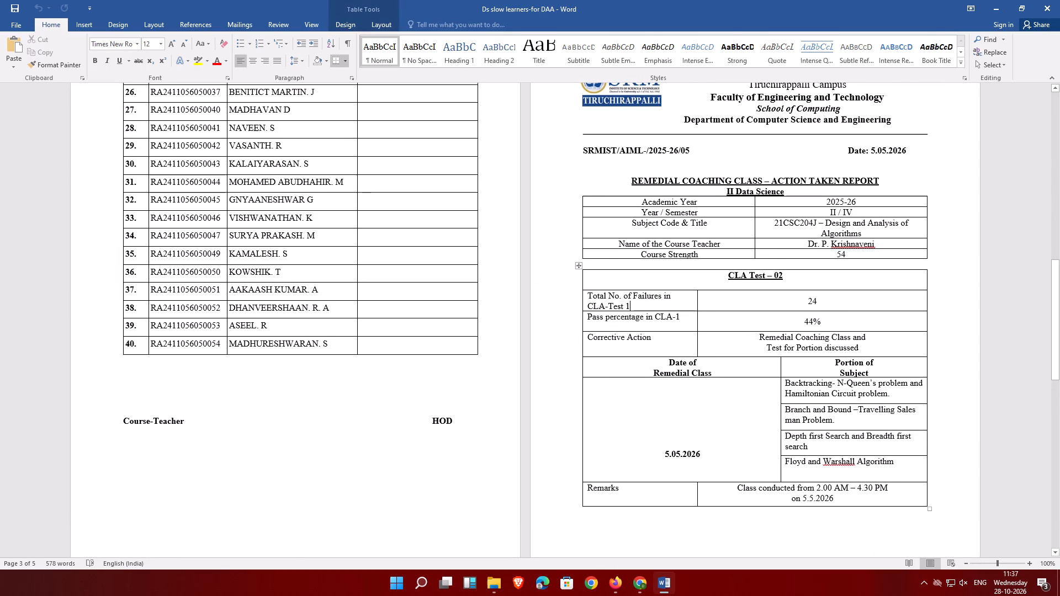
key(BackSpace)
key(2)
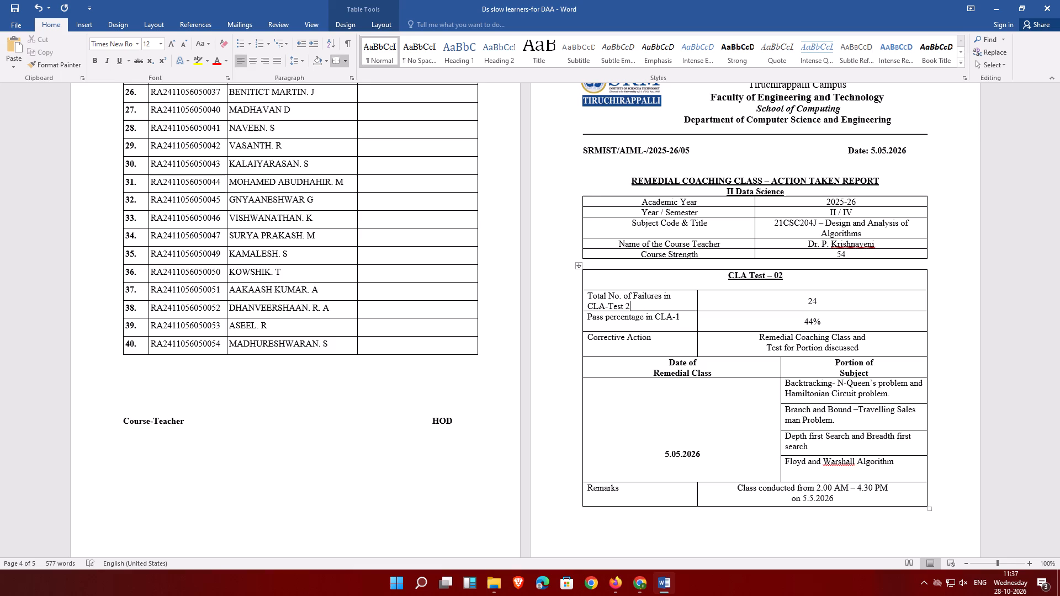
Change the test number in the Pass percentage label of the CLA Test – 02 table to "CLA-2" and save the document.
click(682, 317)
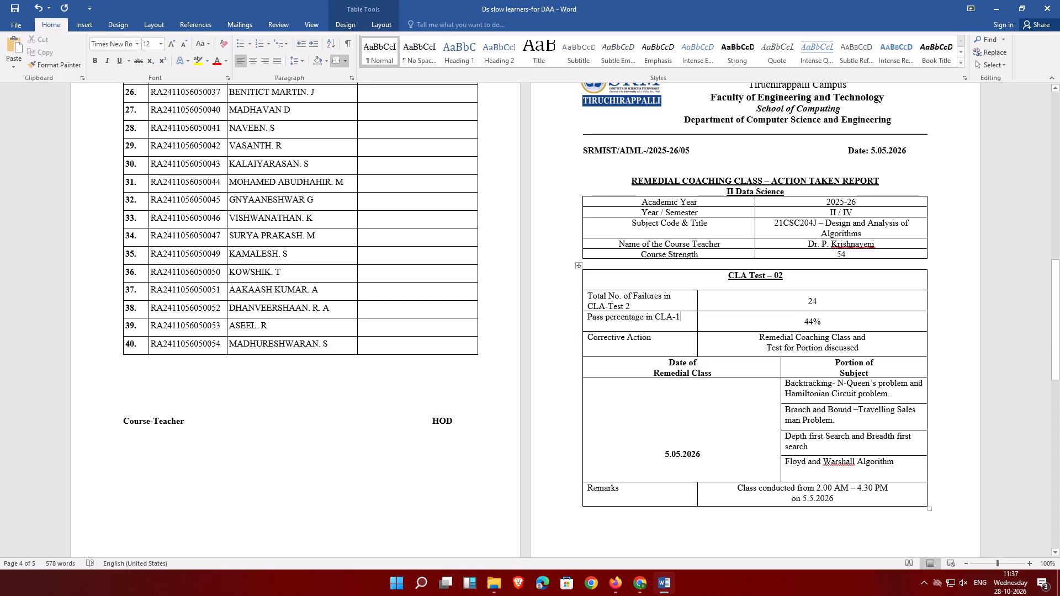
key(BackSpace)
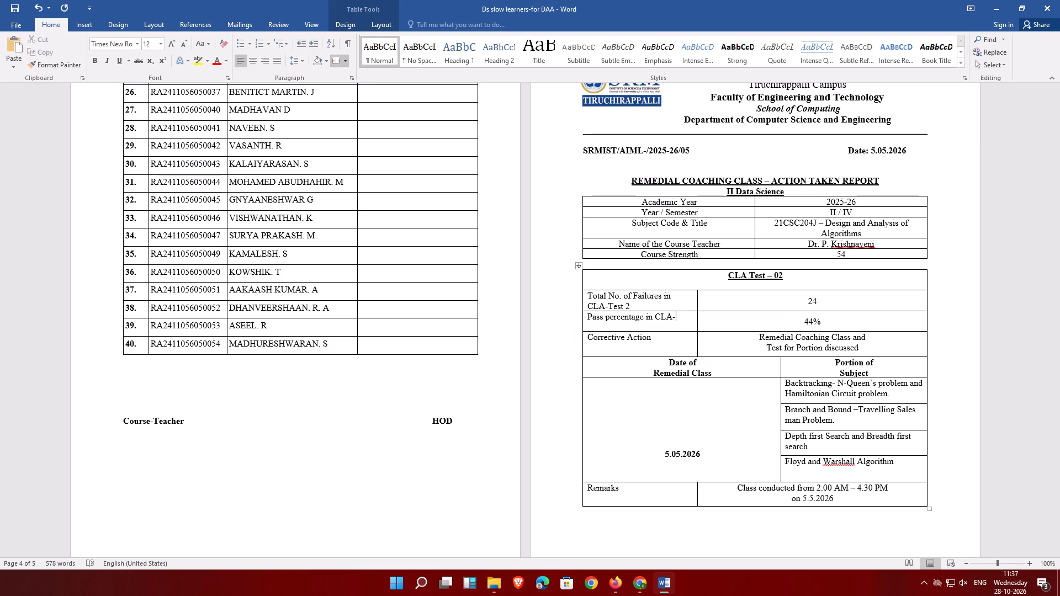
key(2)
drag(1056, 285, 1054, 285)
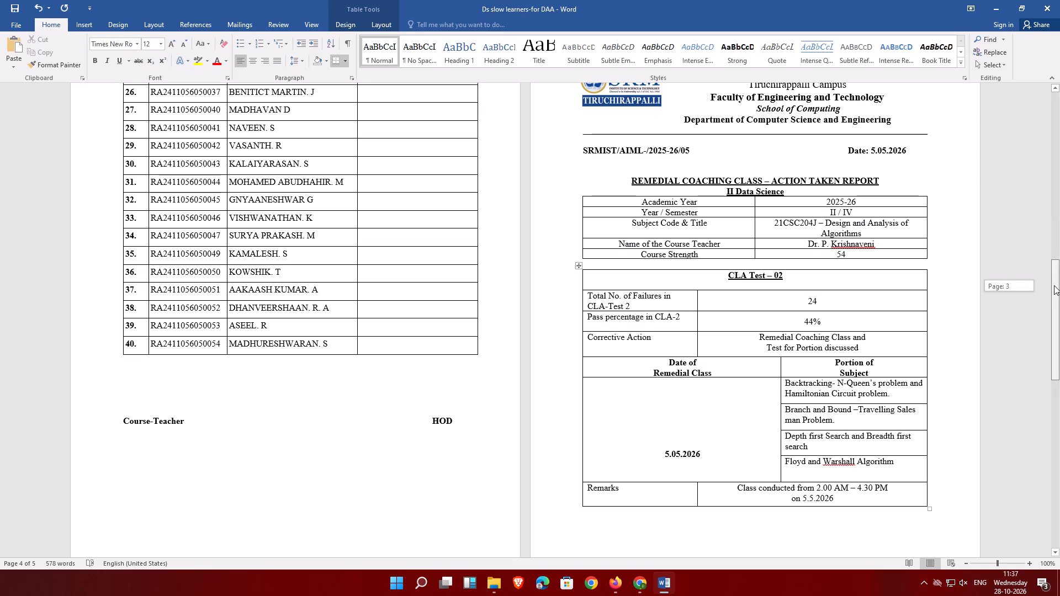
drag(1054, 285, 1046, 175)
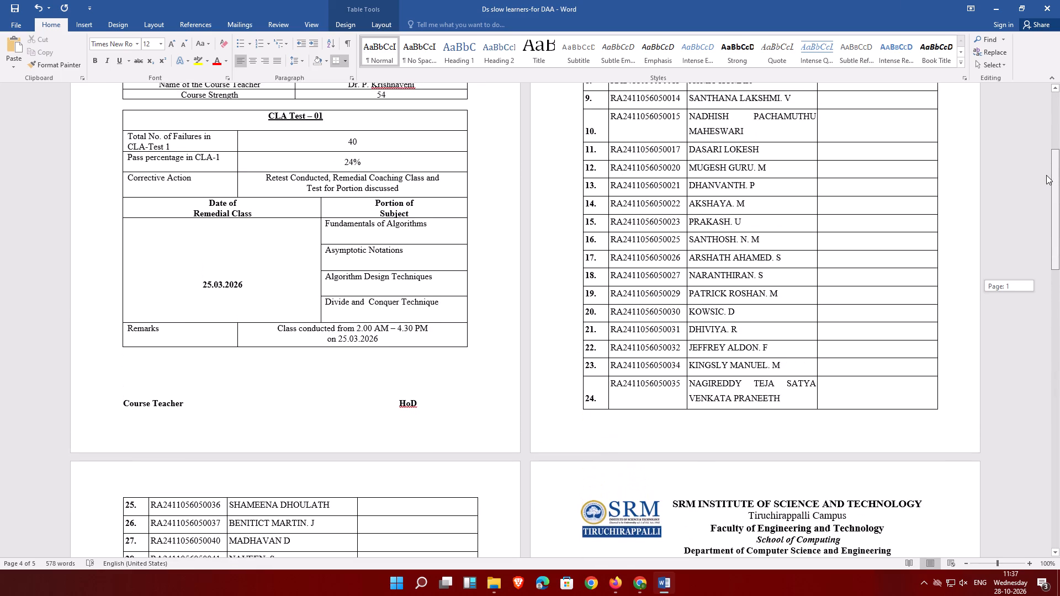
drag(1046, 175, 1054, 291)
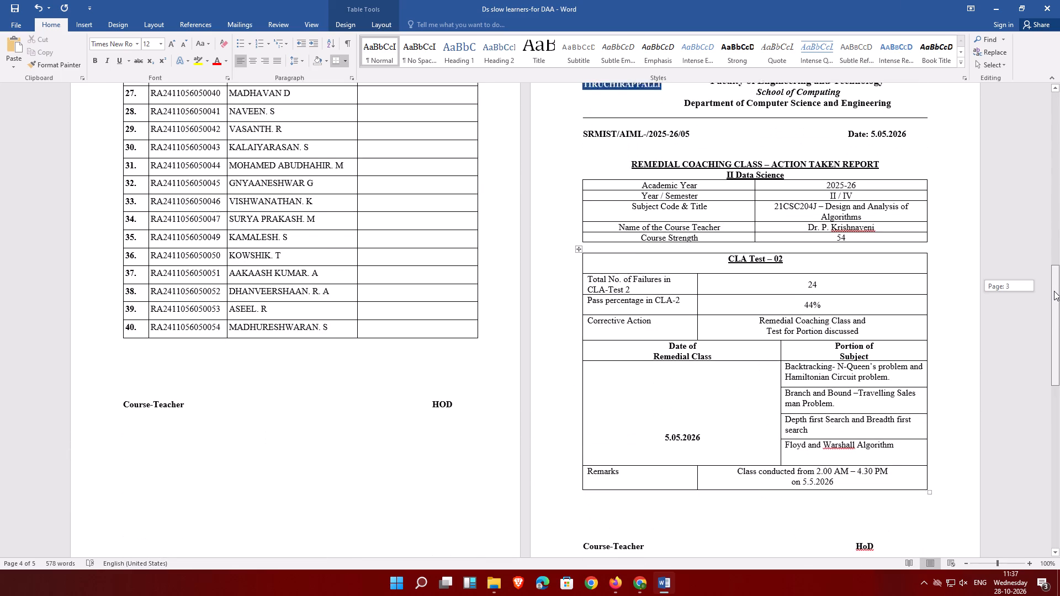
drag(1054, 291, 1053, 292)
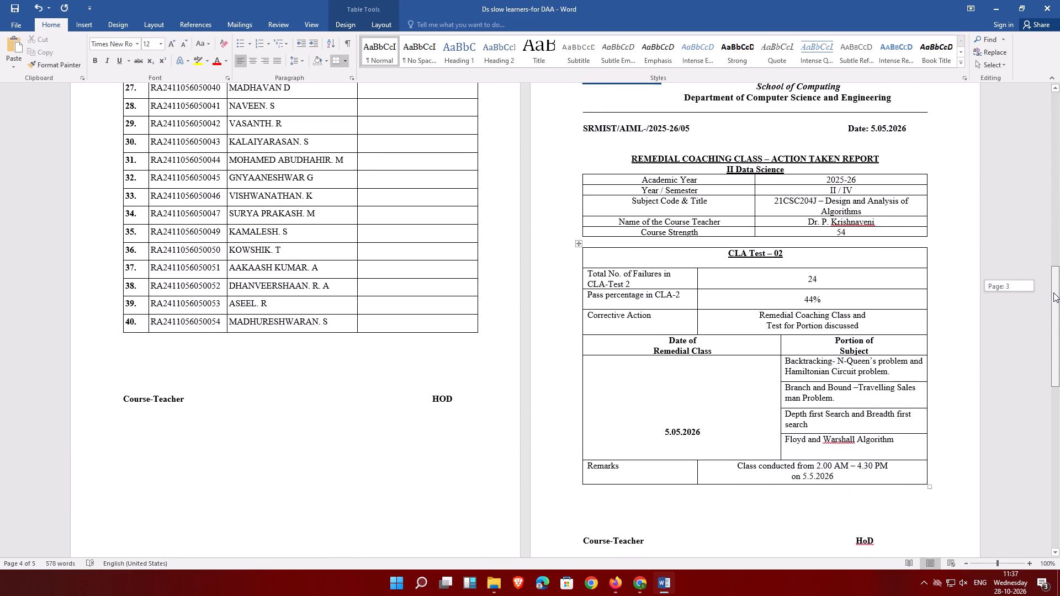
drag(1053, 292, 1037, 352)
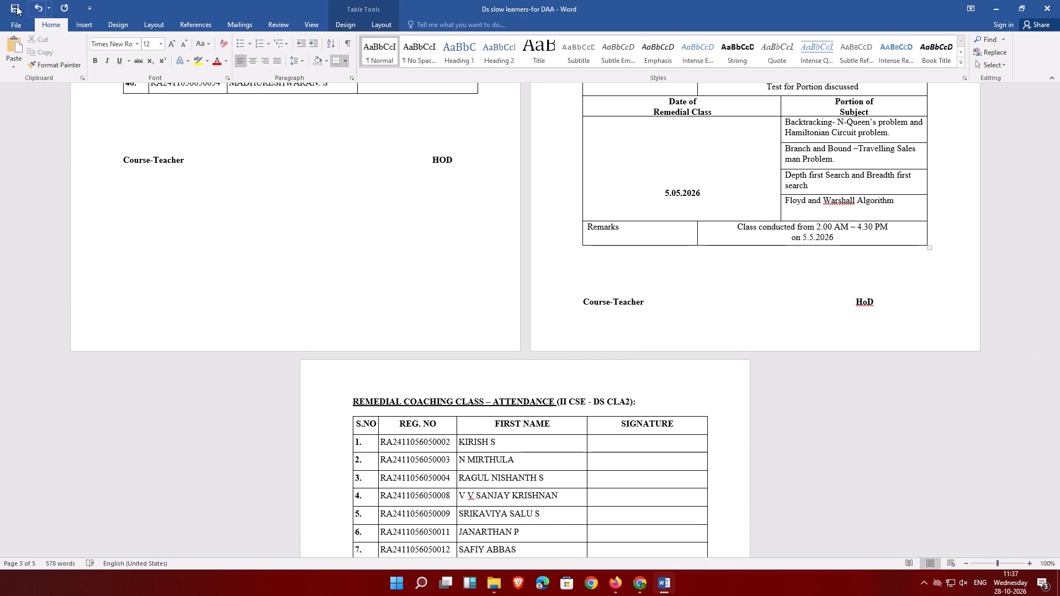
click(17, 6)
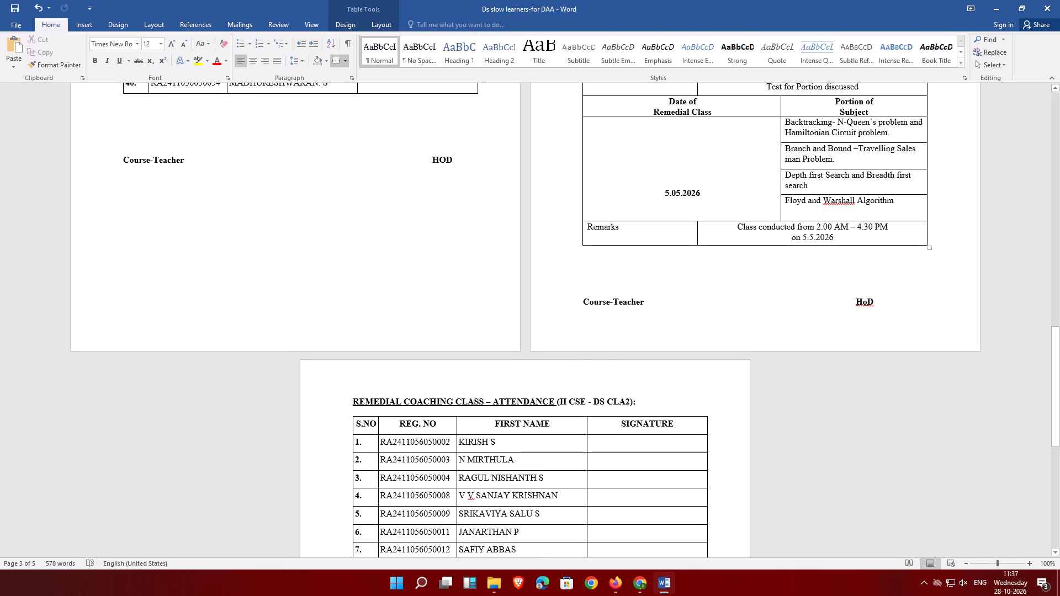
Delete "Retest Conducted," from the Corrective Action cell of the DAA report's CLA Test – 01 table, and save and close the document.
drag(1056, 375, 1056, 322)
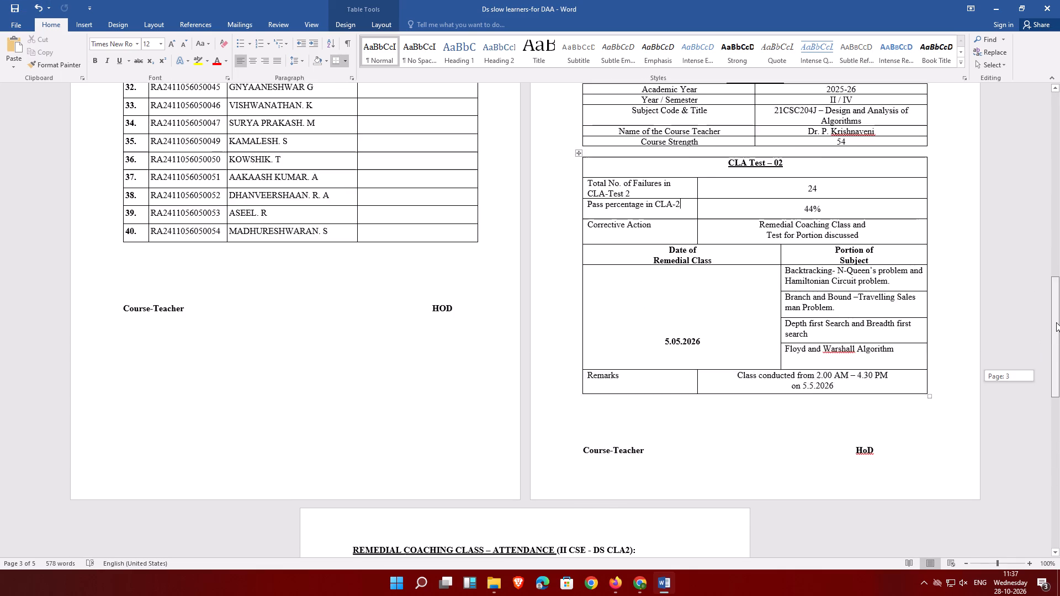
drag(1056, 322, 1056, 276)
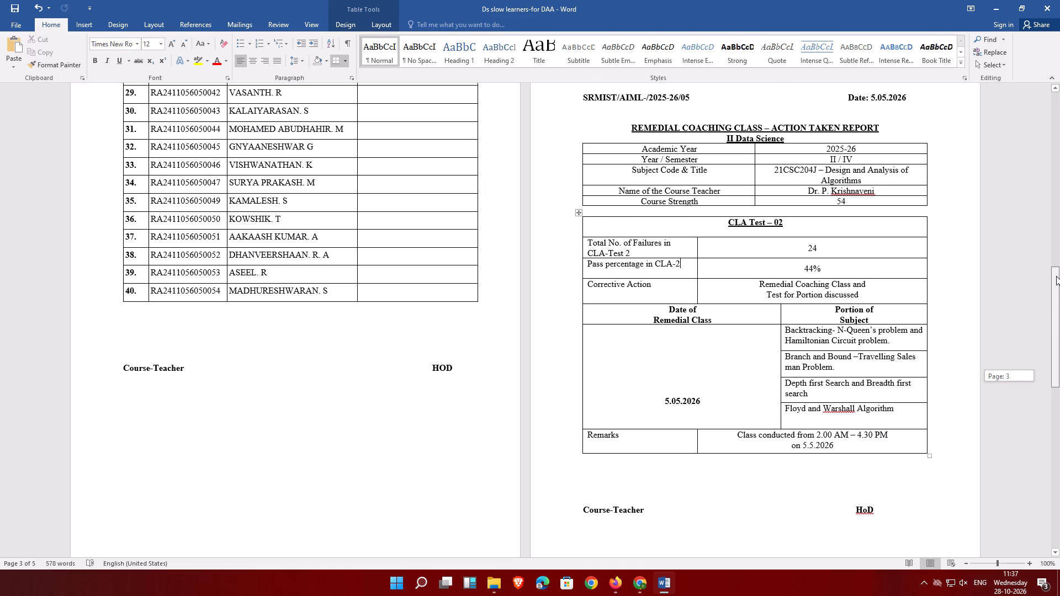
drag(1056, 276, 1059, 193)
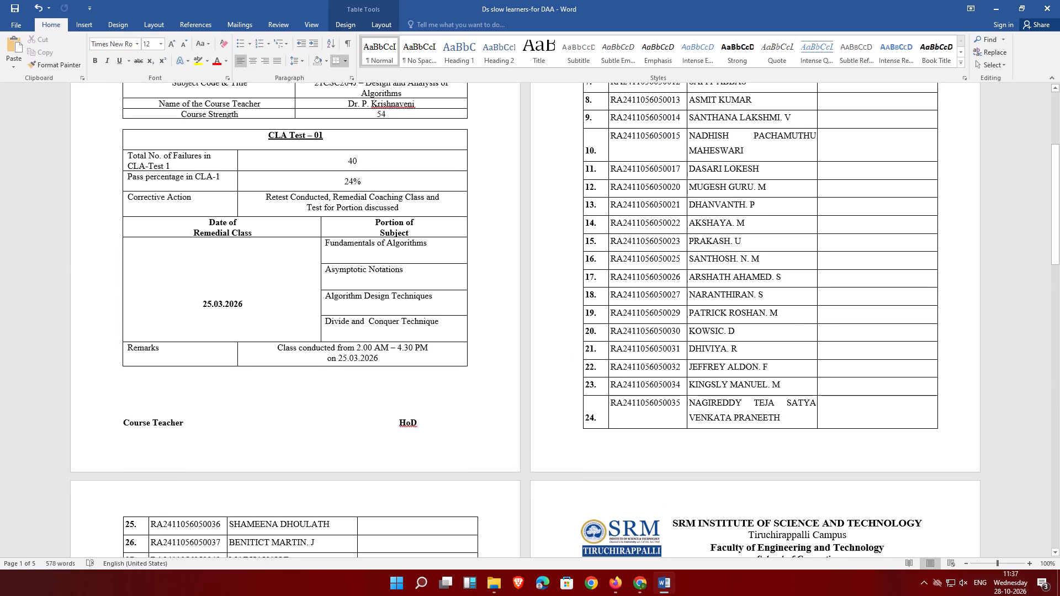
click(333, 199)
key(BackSpace)
key(BackSpace)
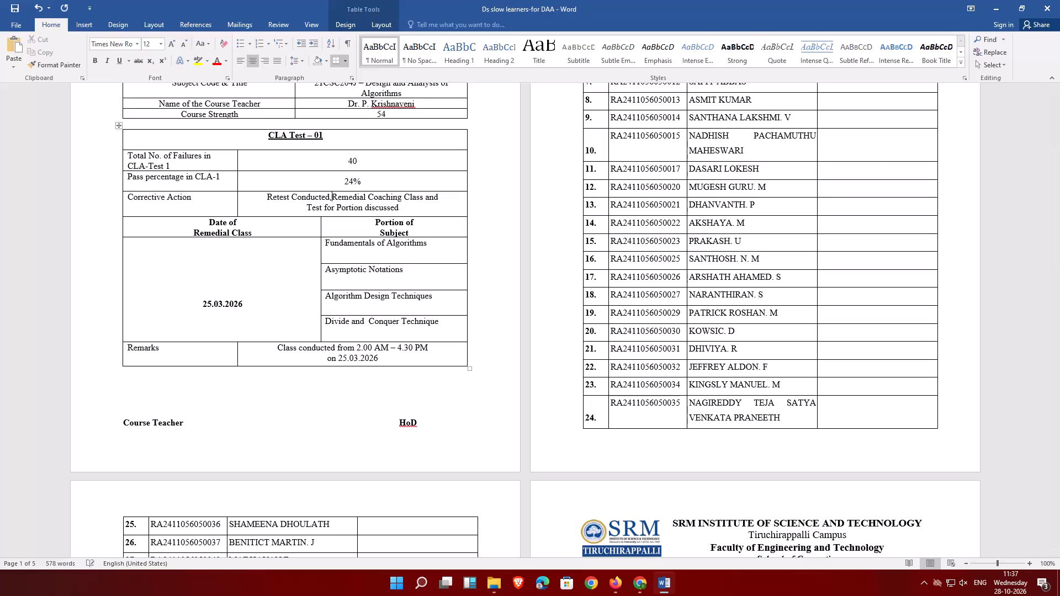
key(BackSpace)
key(BackSpace)
key(BackSpace)
key(BackSpace)
key(BackSpace)
key(BackSpace)
key(BackSpace)
key(BackSpace)
key(BackSpace)
key(BackSpace)
key(BackSpace)
key(BackSpace)
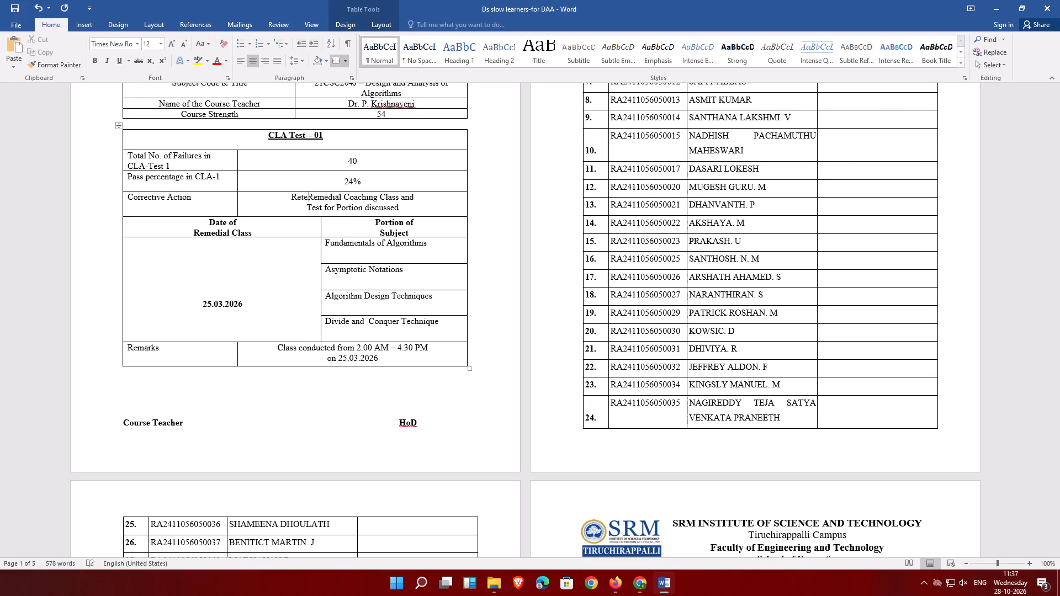
key(BackSpace)
key(BackSpace)
key(BackSpace)
key(BackSpace)
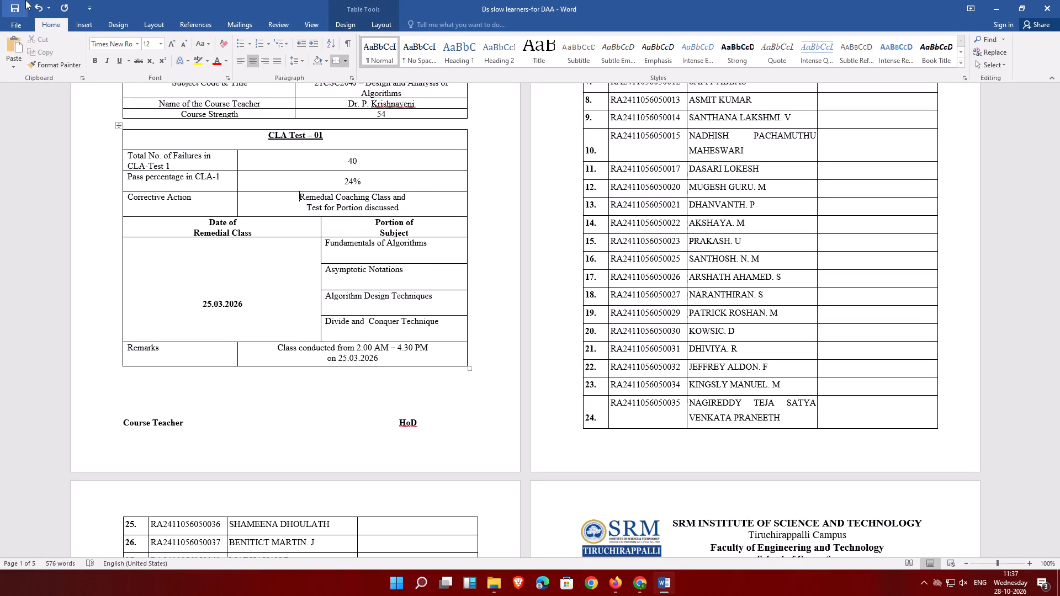
click(14, 8)
click(1047, 9)
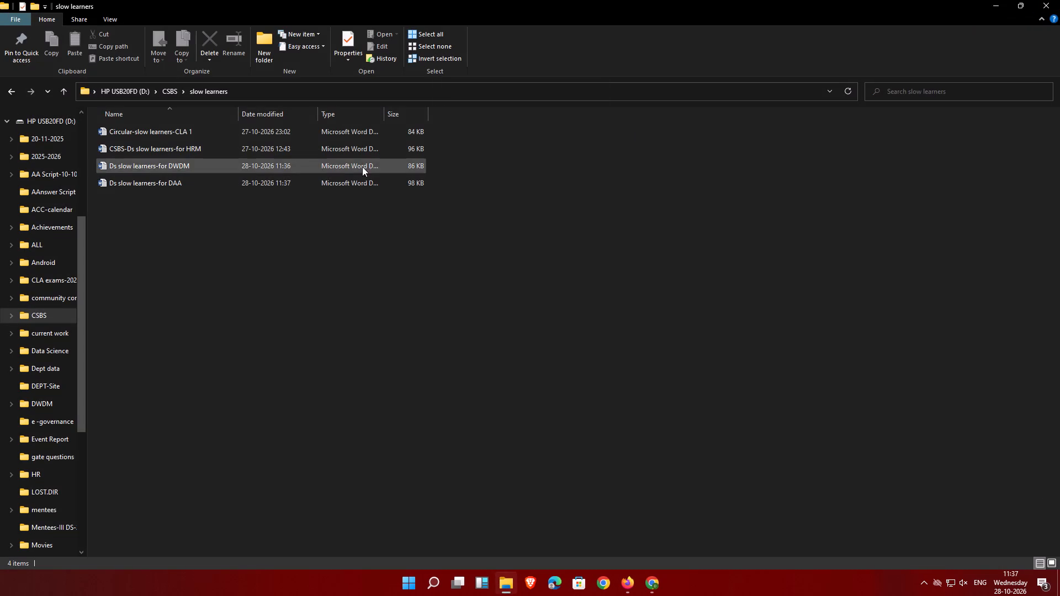
Open the document "Ds slow learners-for DWDM" to check the report, and close it.
double_click(161, 167)
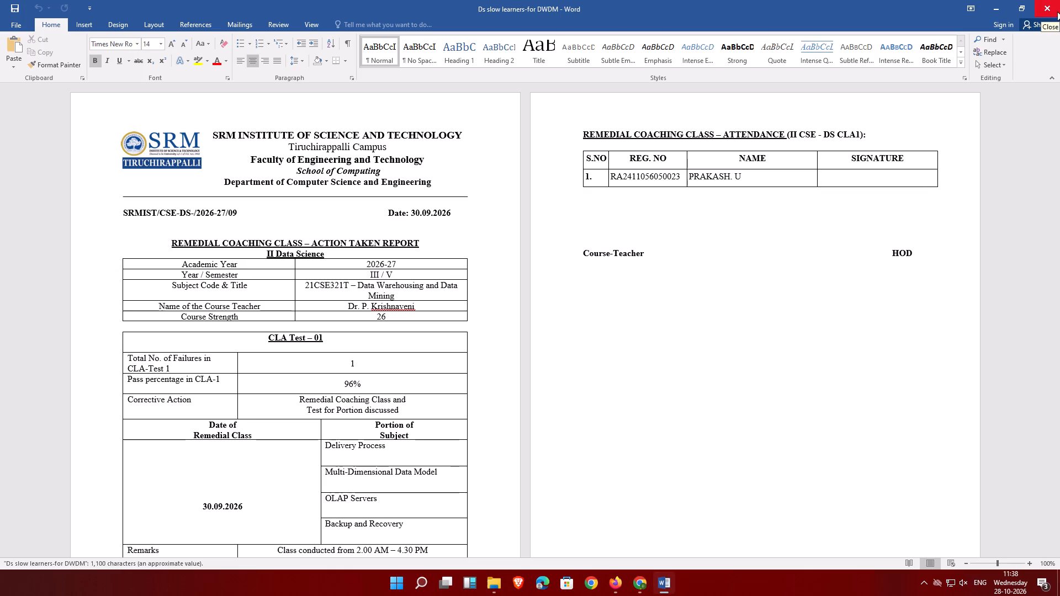
click(1051, 12)
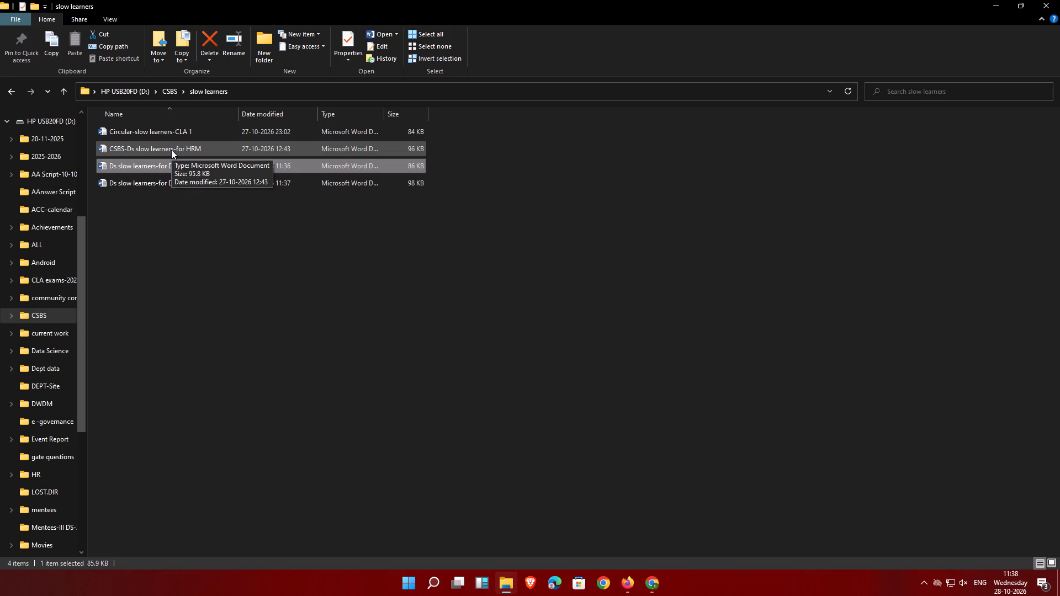
Open the document "CSBS-Ds slow learners-for HRM" from the slow learners folder.
double_click(171, 150)
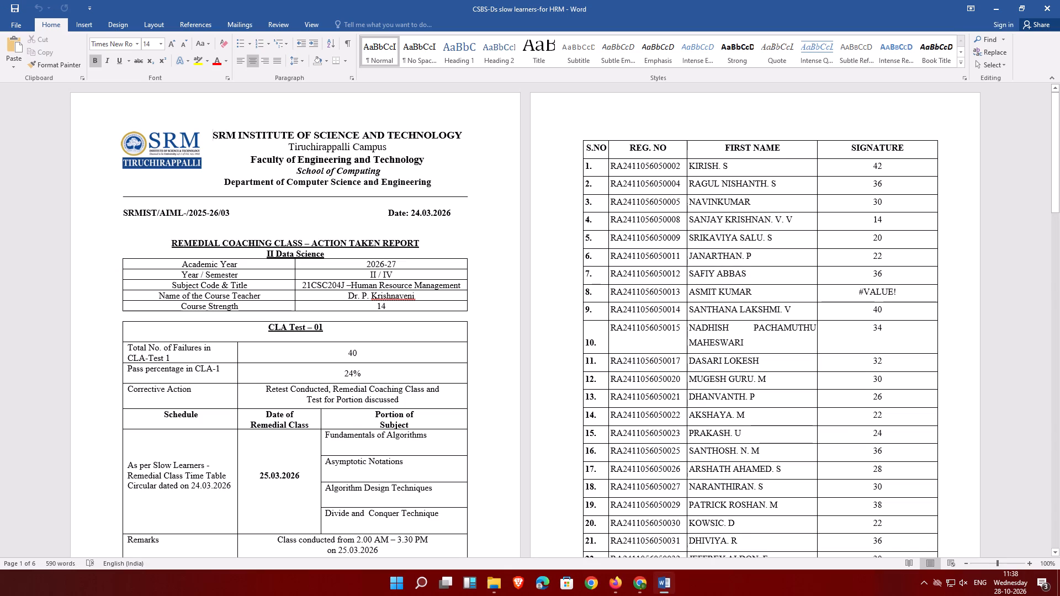
Set the date in the HRM action taken report's header to 30.09.2026.
click(416, 210)
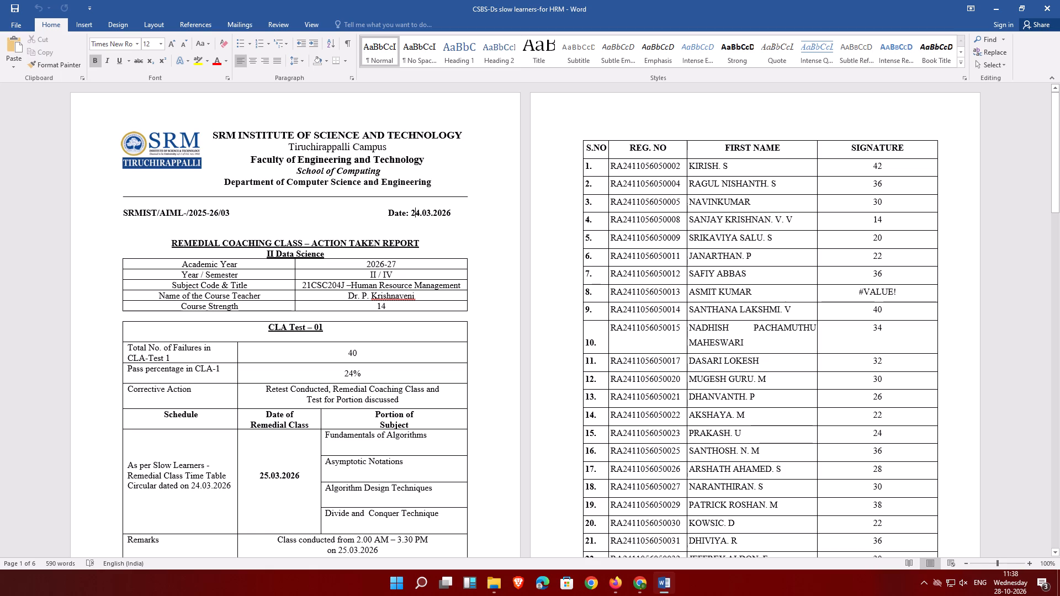
key(BackSpace)
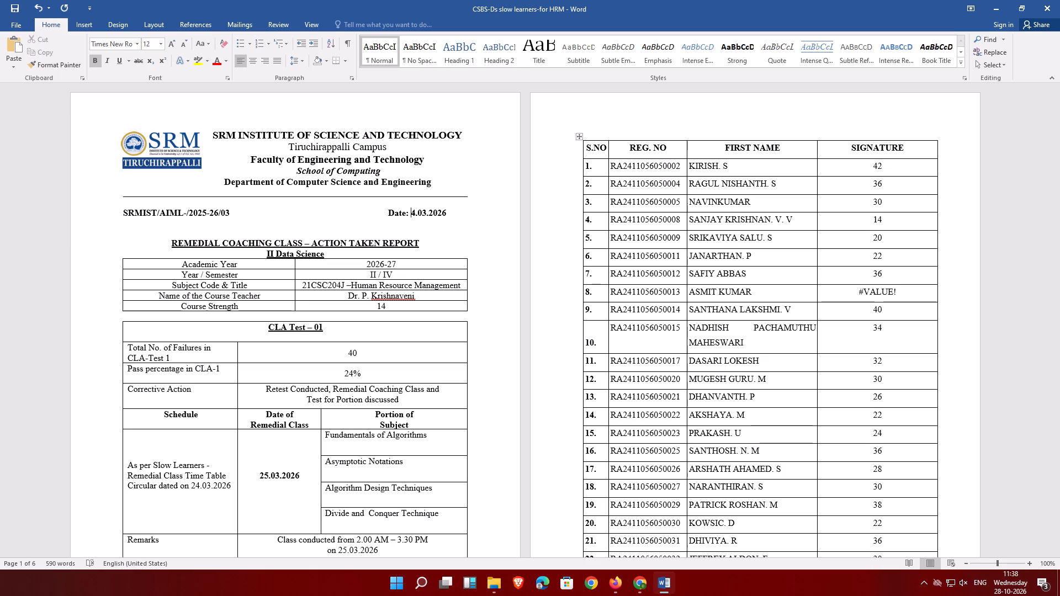
text(30)
key(Delete)
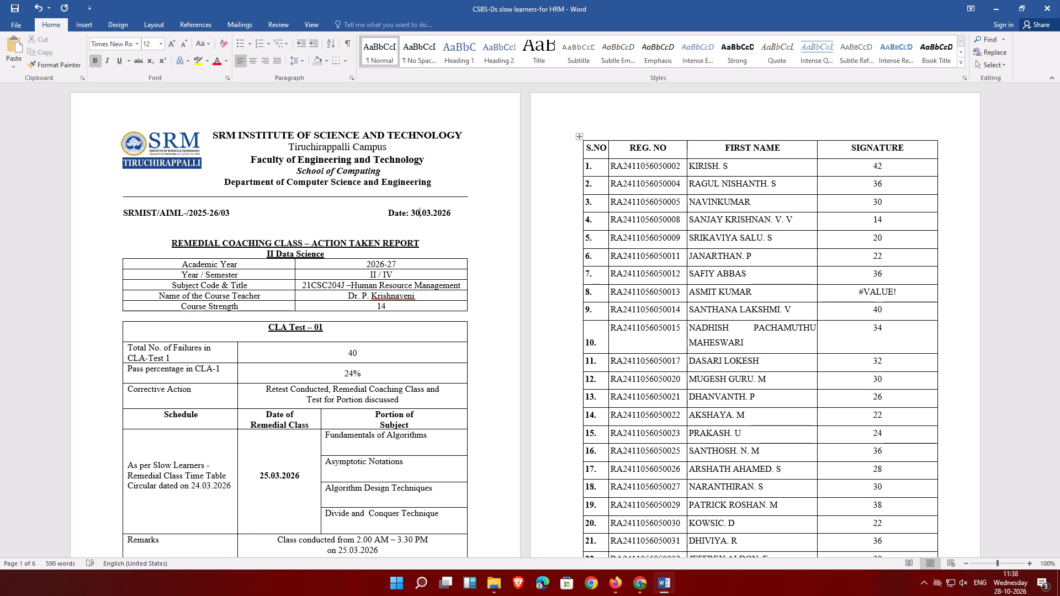
key(Right)
key(Right)
key(Delete)
key(9)
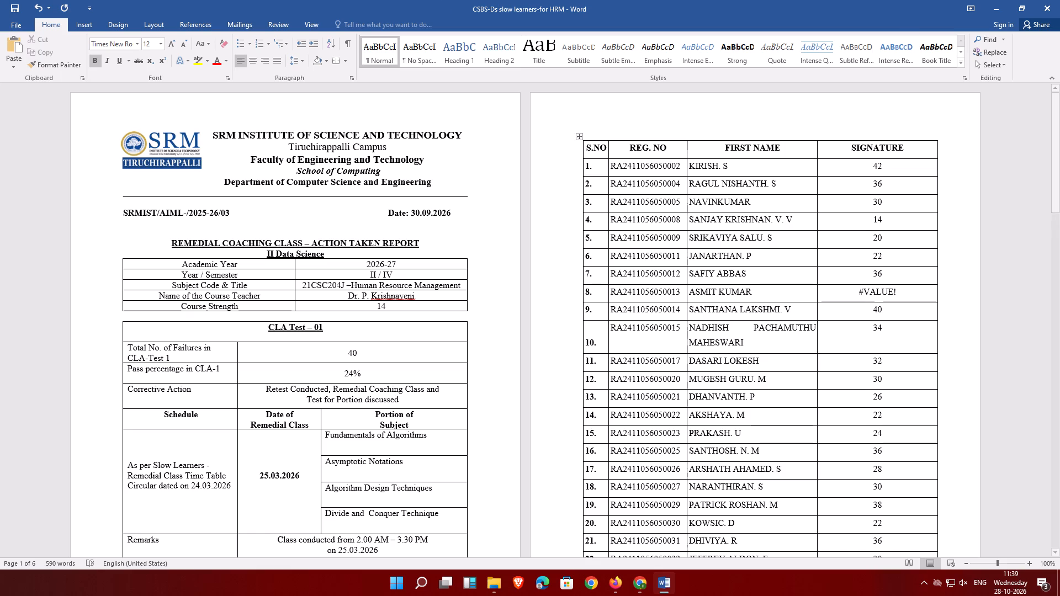
Switch to File Explorer and open the Result-Analysis folder under CLA exams-2026, CLA-1 on drive D.
click(493, 587)
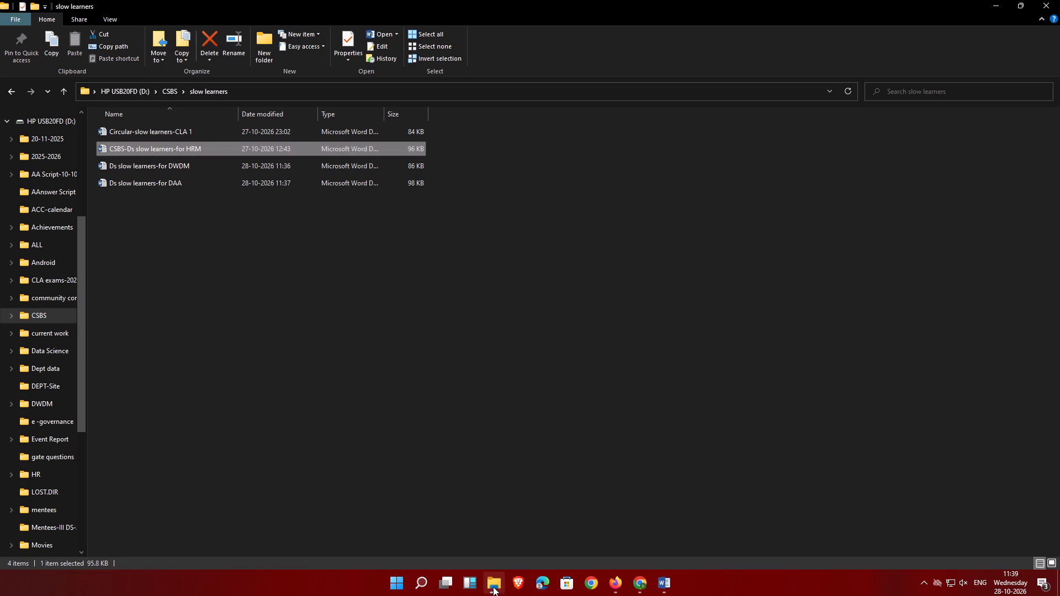
click(171, 91)
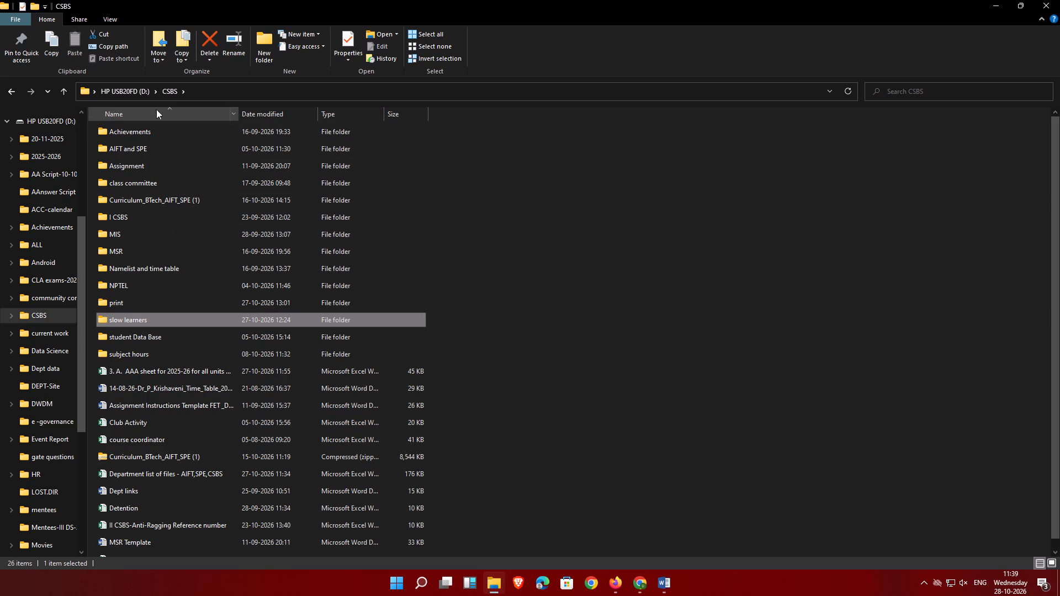
click(145, 91)
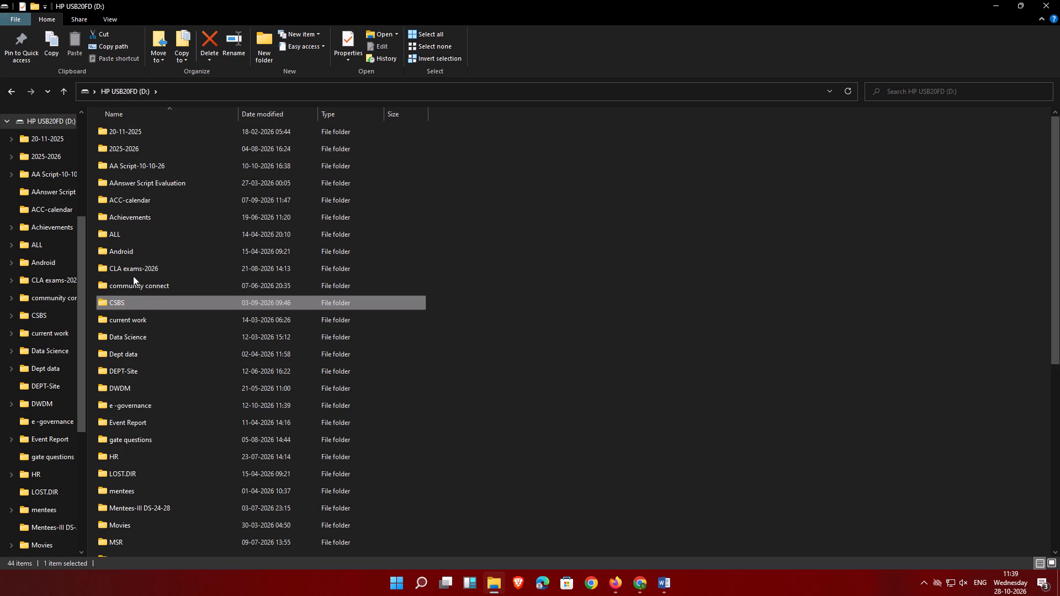
double_click(148, 269)
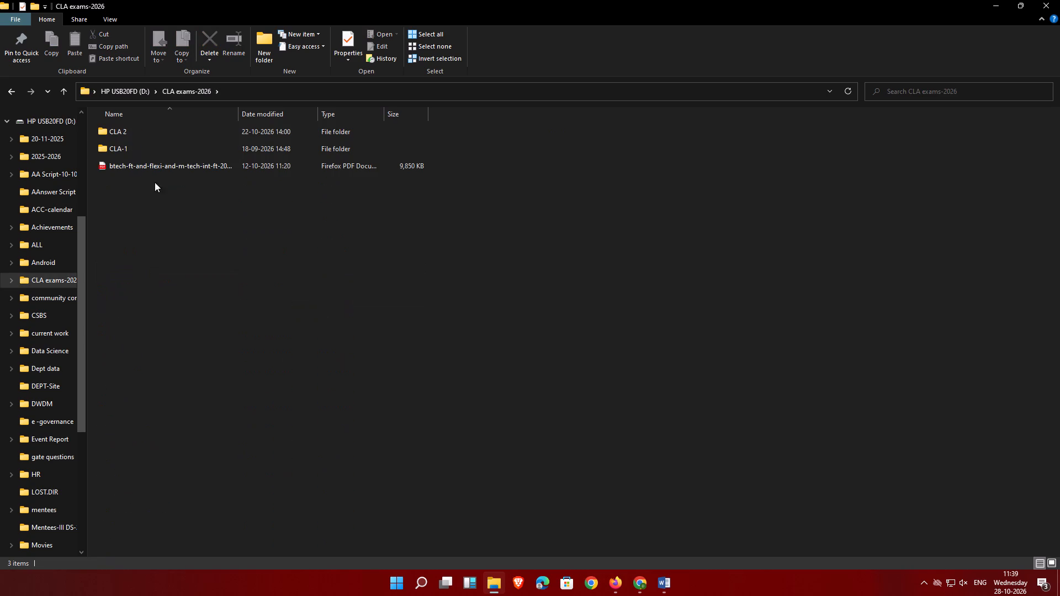
double_click(142, 152)
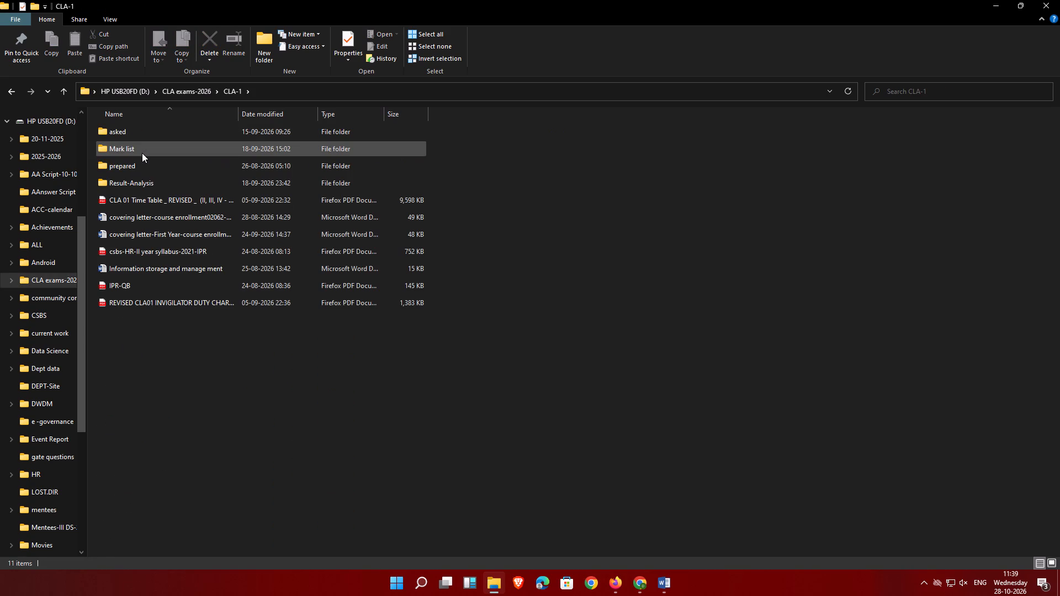
double_click(137, 184)
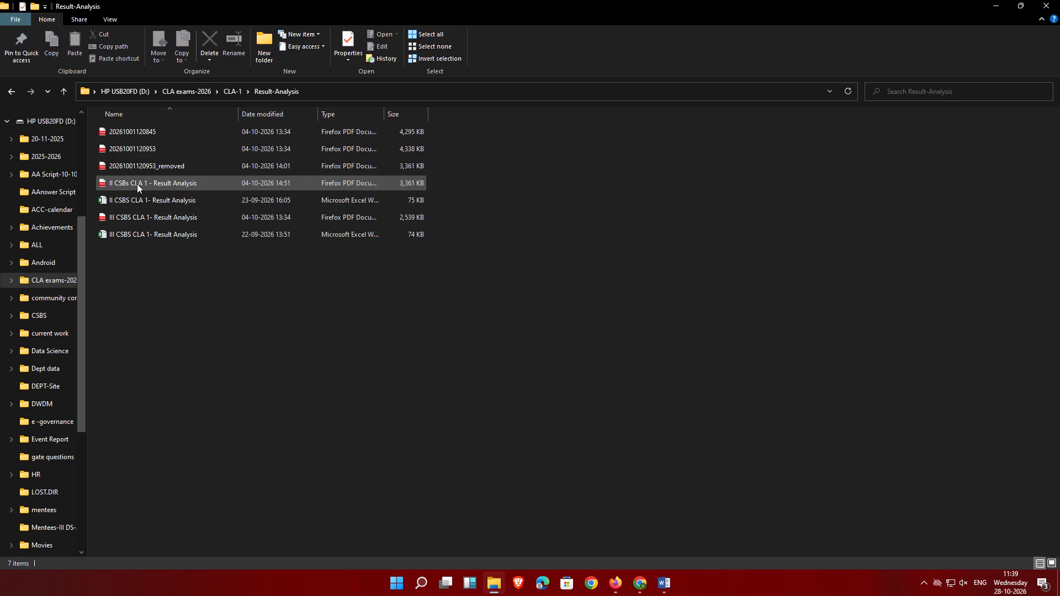
View the PDF "II CSBs CLA 1 - Result Analysis" for the Human Resource Management results, and close the browser.
double_click(168, 182)
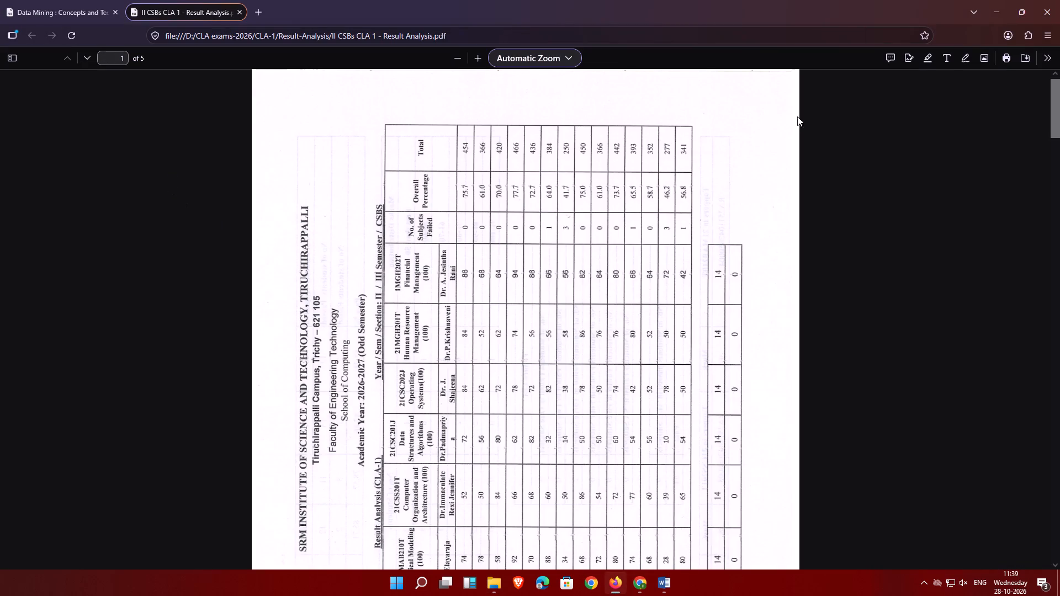
click(235, 12)
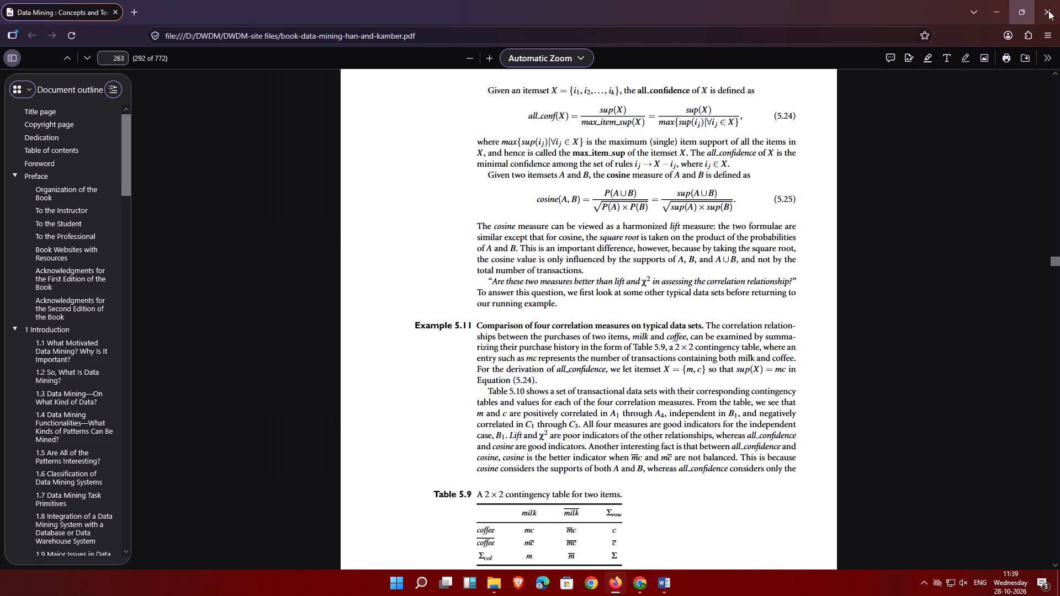
click(1048, 10)
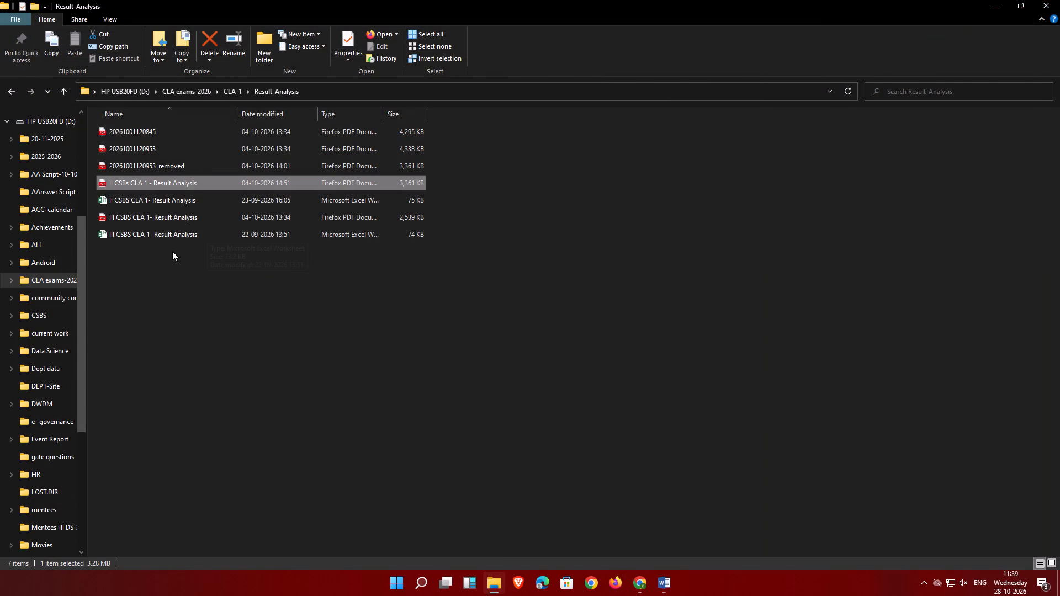
Open the Excel workbook "II CSBS CLA 1- Result Analysis" from the Result-Analysis folder.
double_click(174, 201)
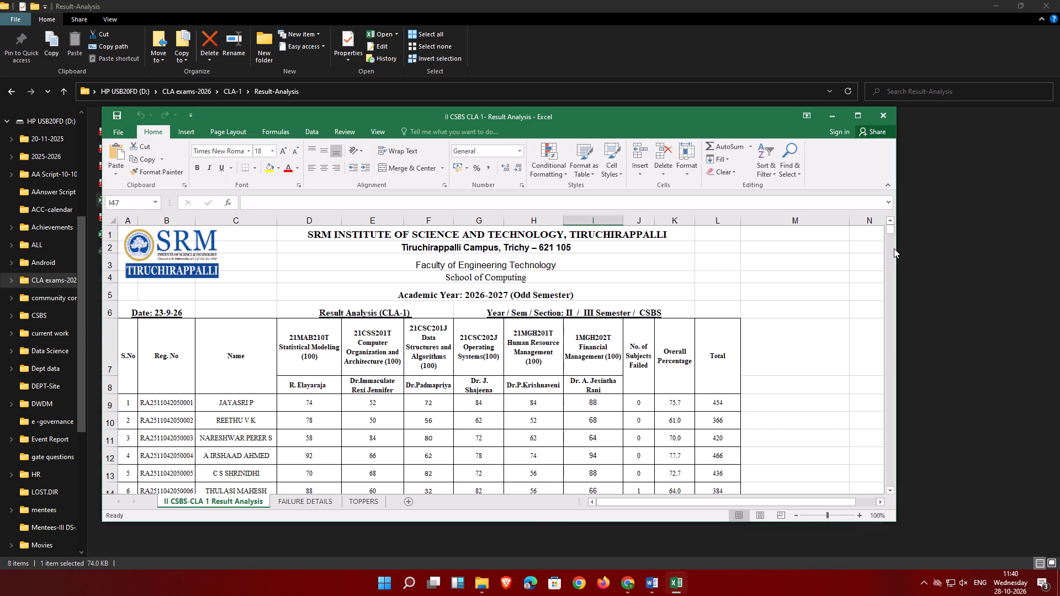
Examine the students' subject marks and pass/fail summary on the II CSBS-CLA 1 Result Analysis sheet to identify the slow learners.
click(891, 488)
triple_click(891, 488)
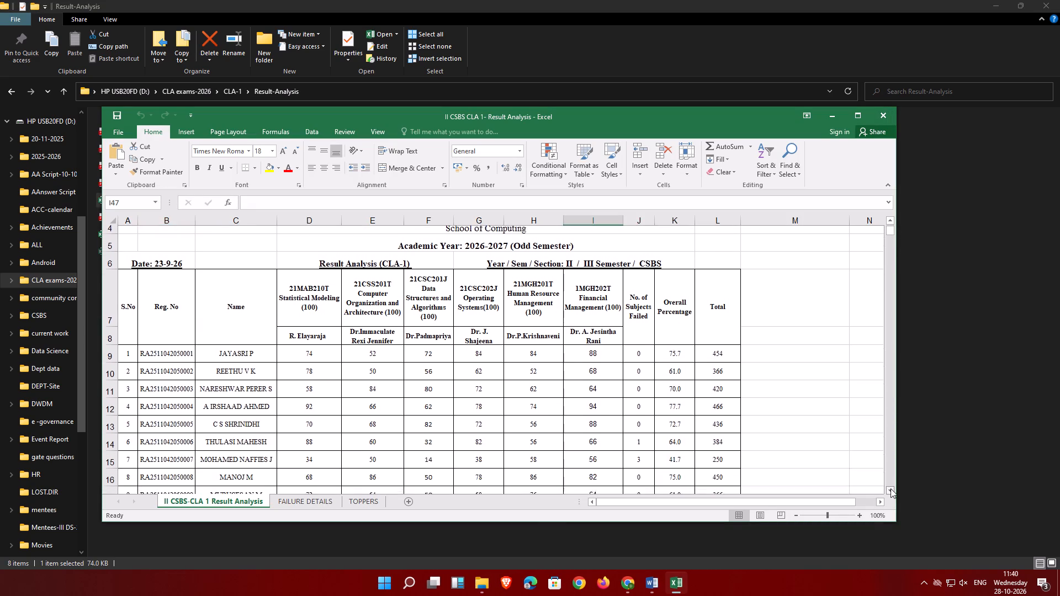
double_click(891, 488)
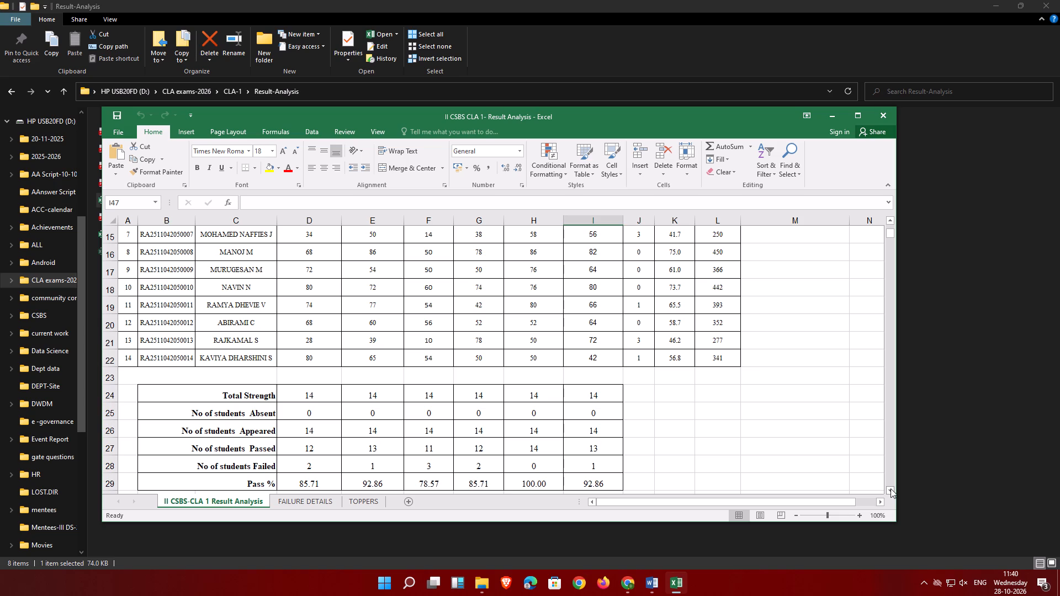
click(888, 216)
triple_click(888, 216)
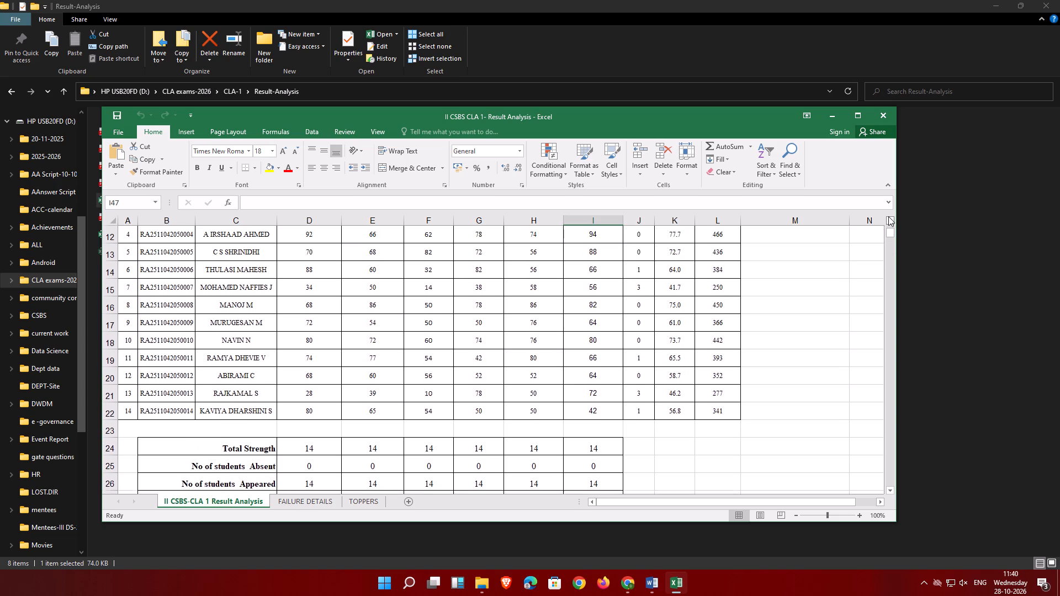
triple_click(888, 216)
click(888, 216)
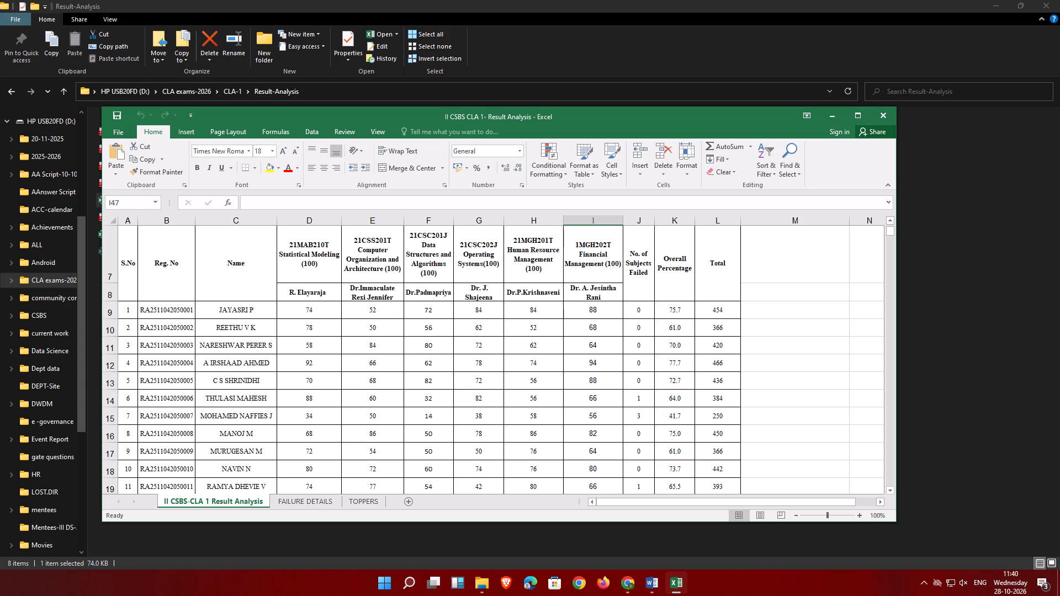
double_click(321, 384)
key(Down)
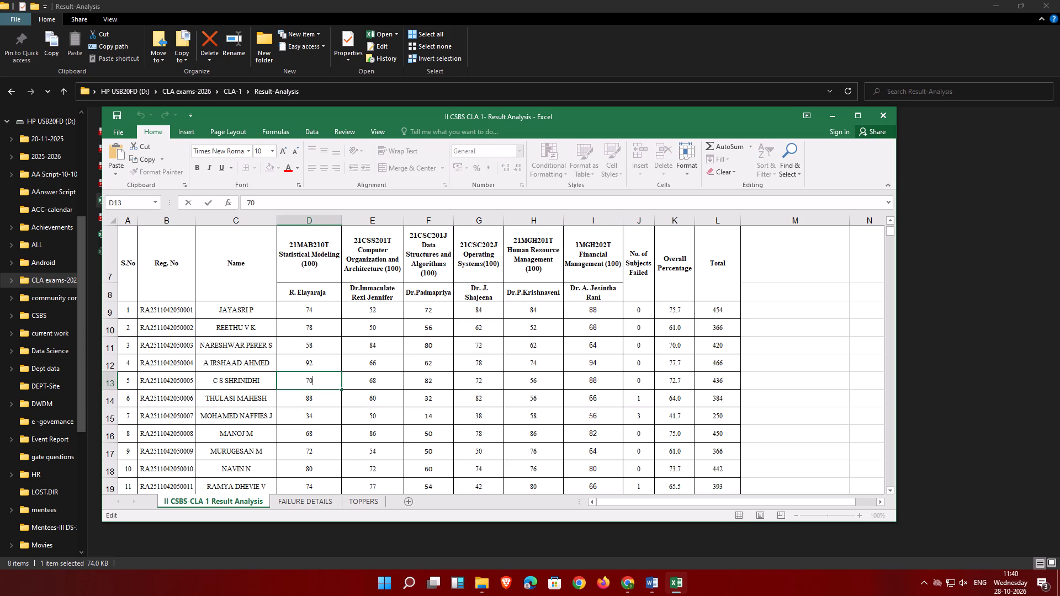
key(Down)
key(Down)
key(Down)
key(Down)
key(Down)
key(Down)
key(Down)
key(Down)
key(Down)
key(Down)
key(Down)
key(Down)
double_click(891, 492)
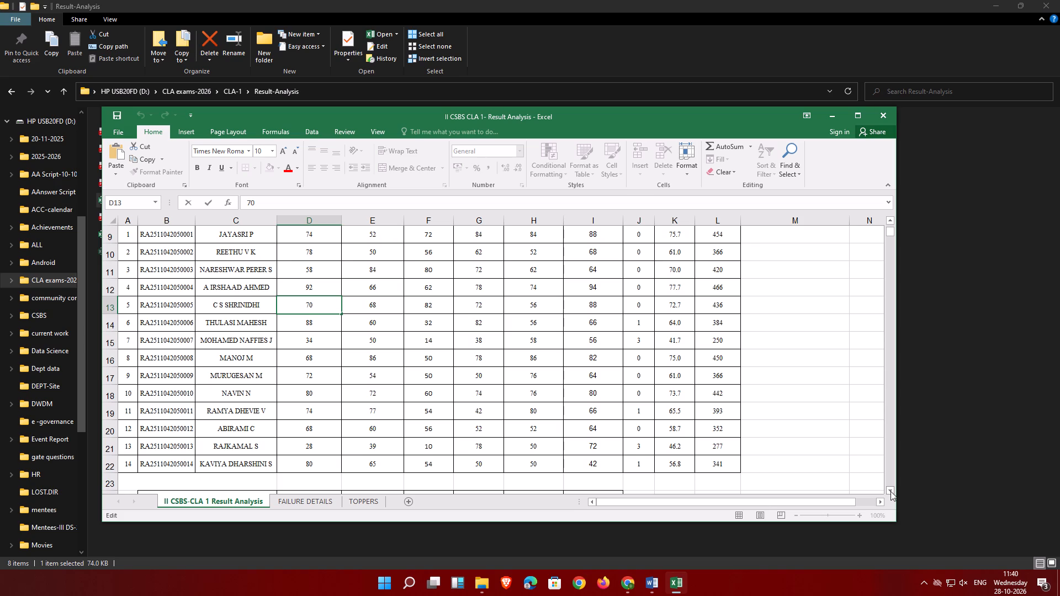
click(314, 449)
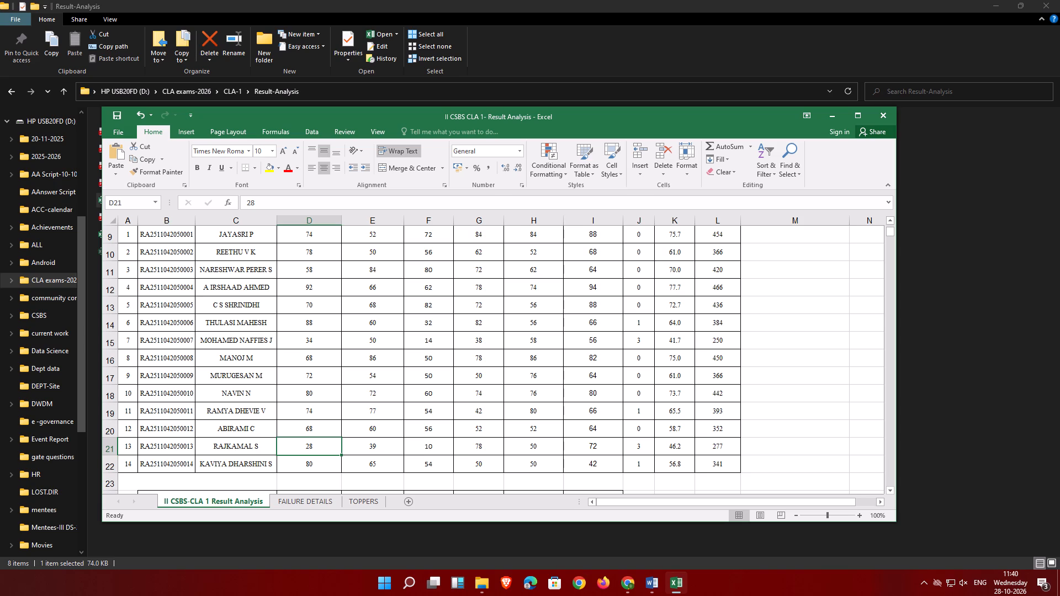
Copy the register number and name of student S.No 7 from the result sheet into row 1 of the HRM report's CLA1 attendance table.
drag(157, 342, 163, 340)
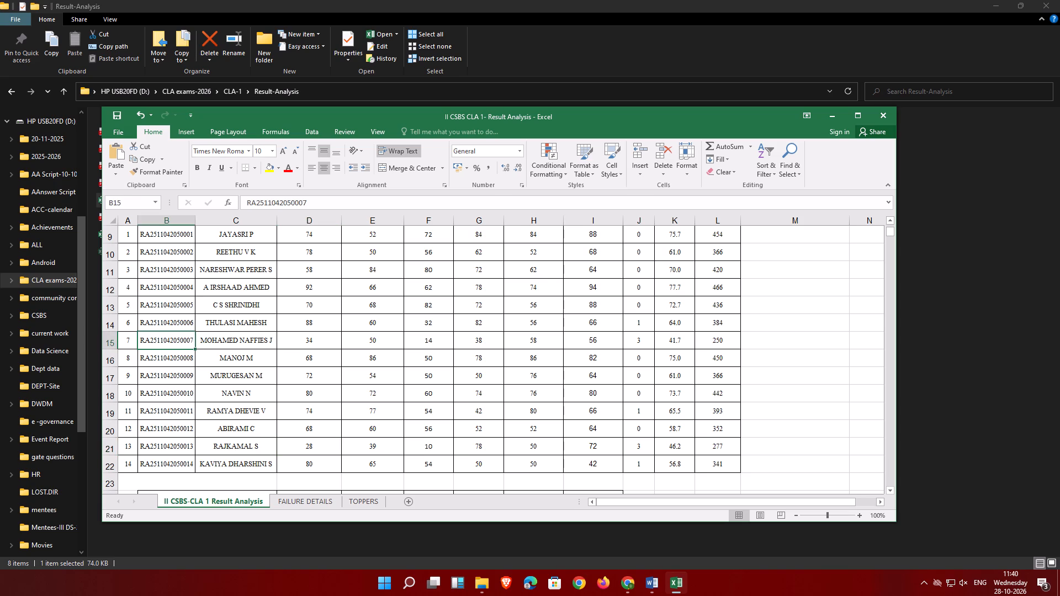
drag(163, 340, 229, 338)
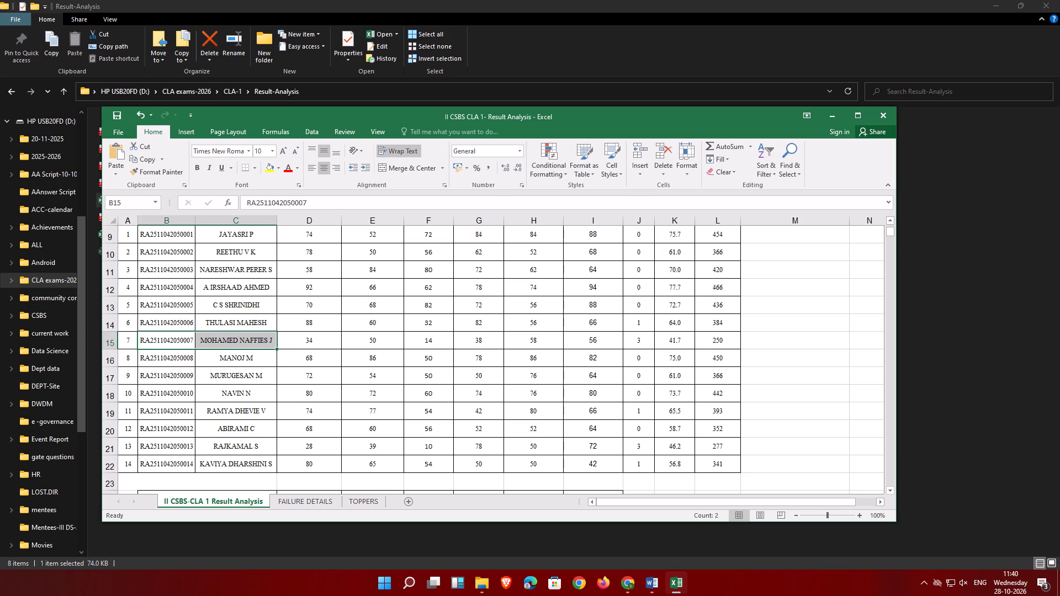
key(ctrl+c)
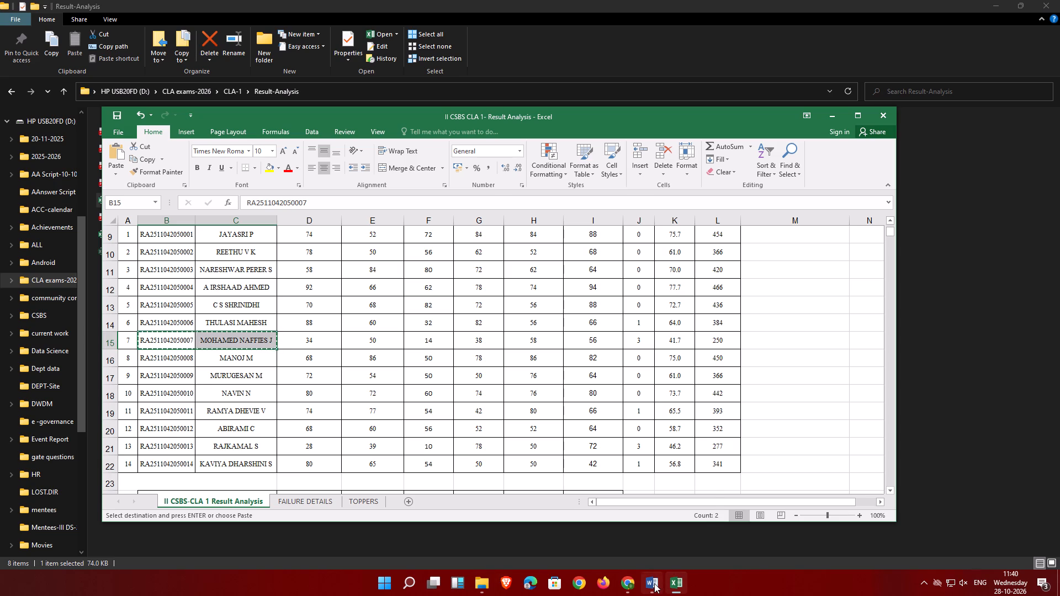
click(639, 529)
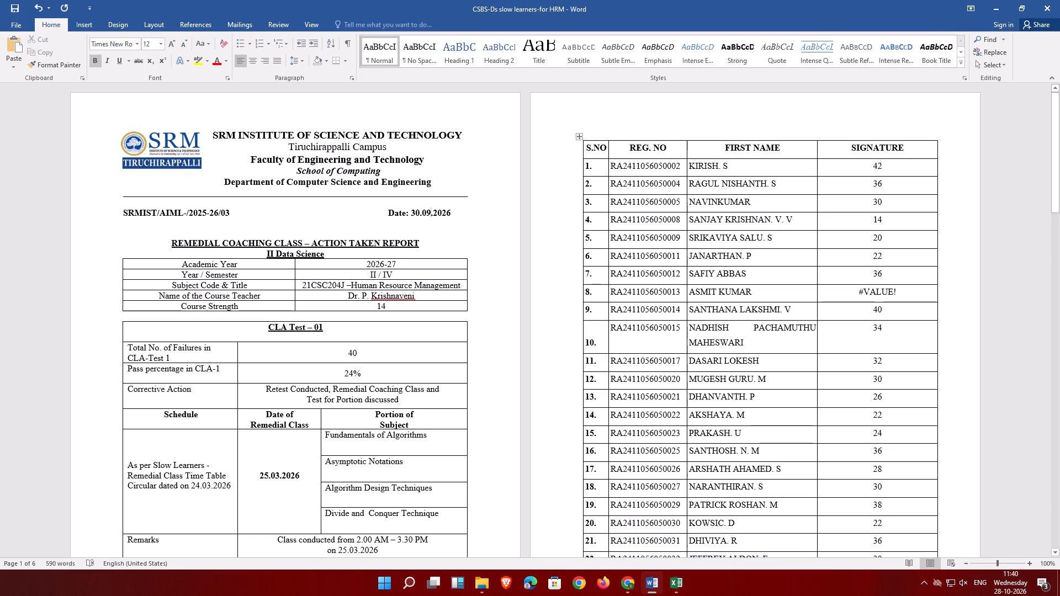
drag(612, 164, 727, 163)
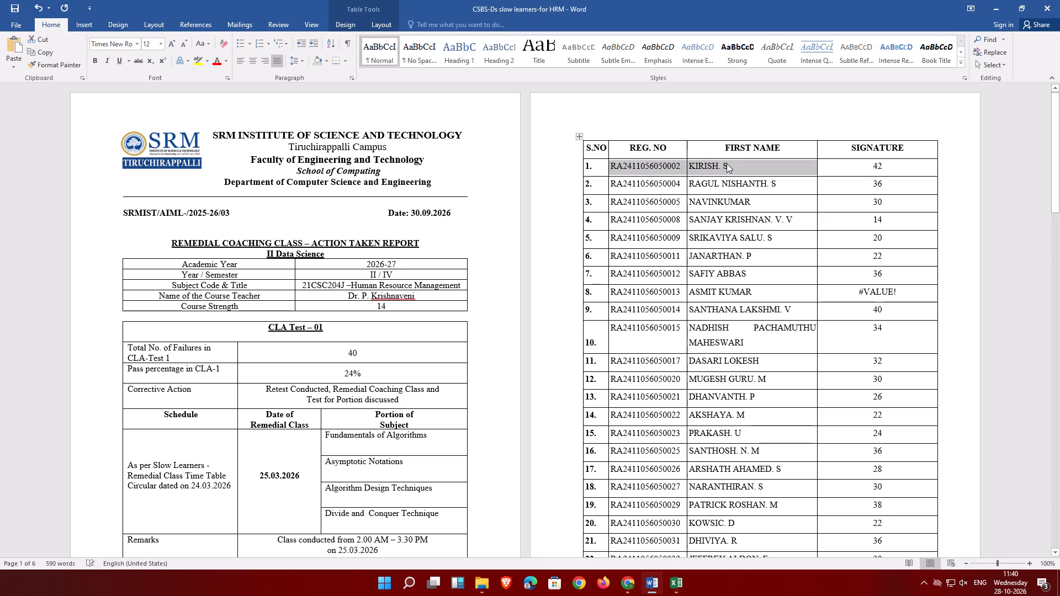
key(ctrl+v)
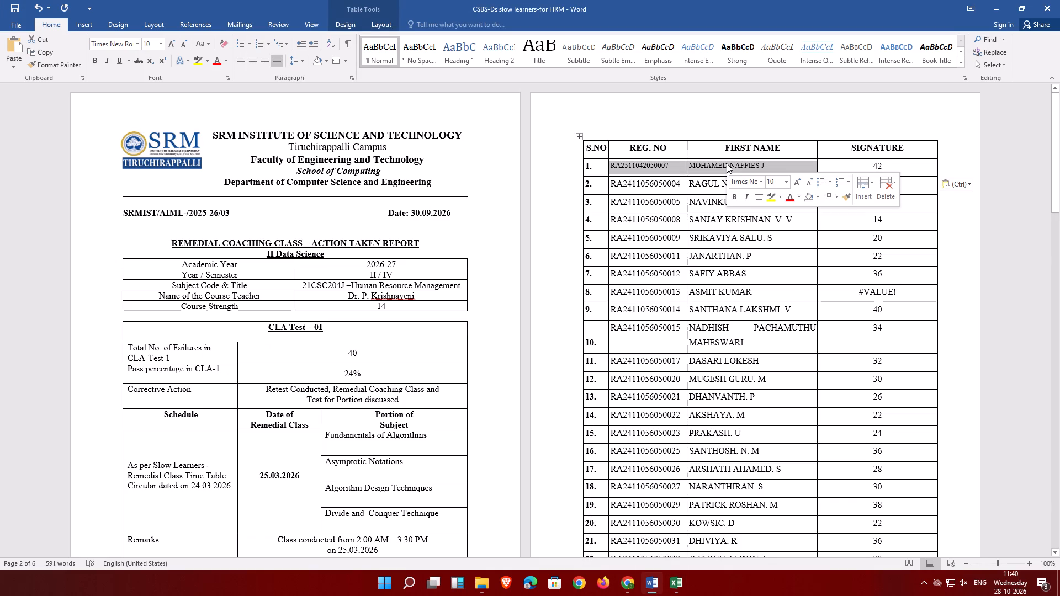
Copy the register number and name of student S.No 13 from the result sheet into row 2 of the HRM report's CLA1 attendance table.
click(674, 588)
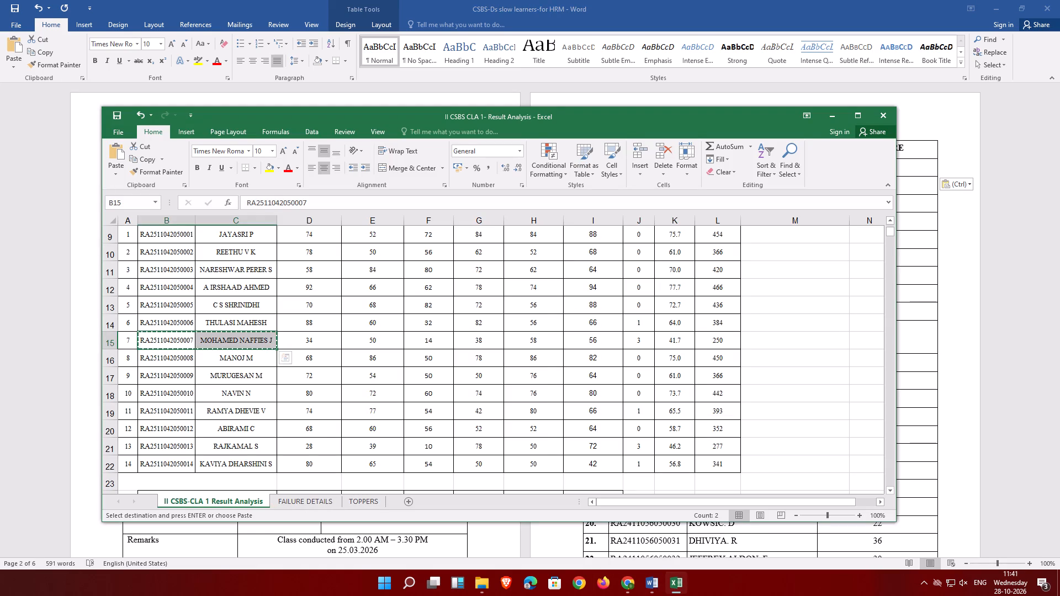
drag(156, 446, 217, 441)
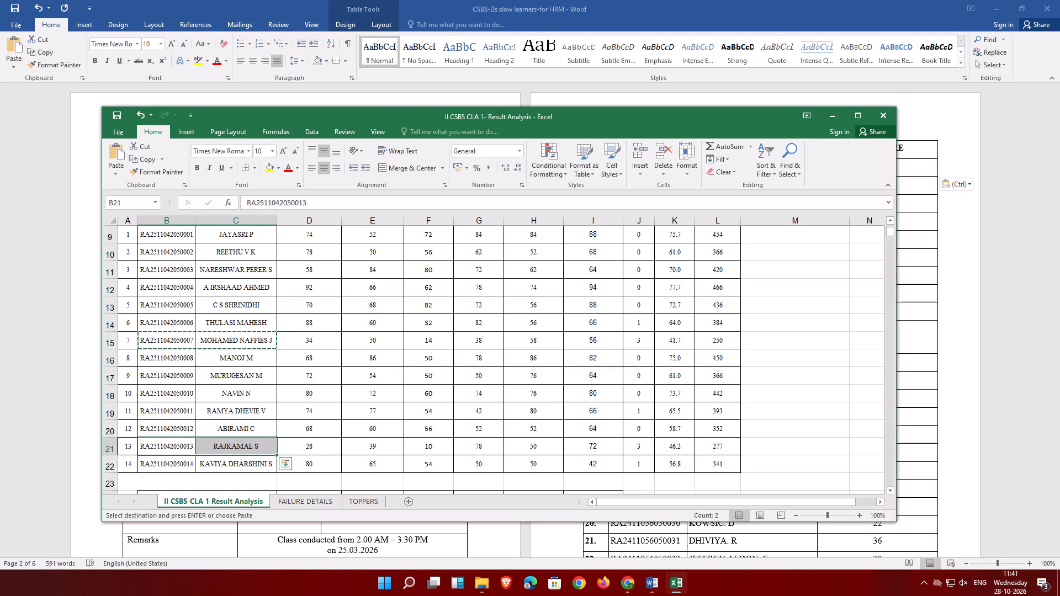
key(ctrl+c)
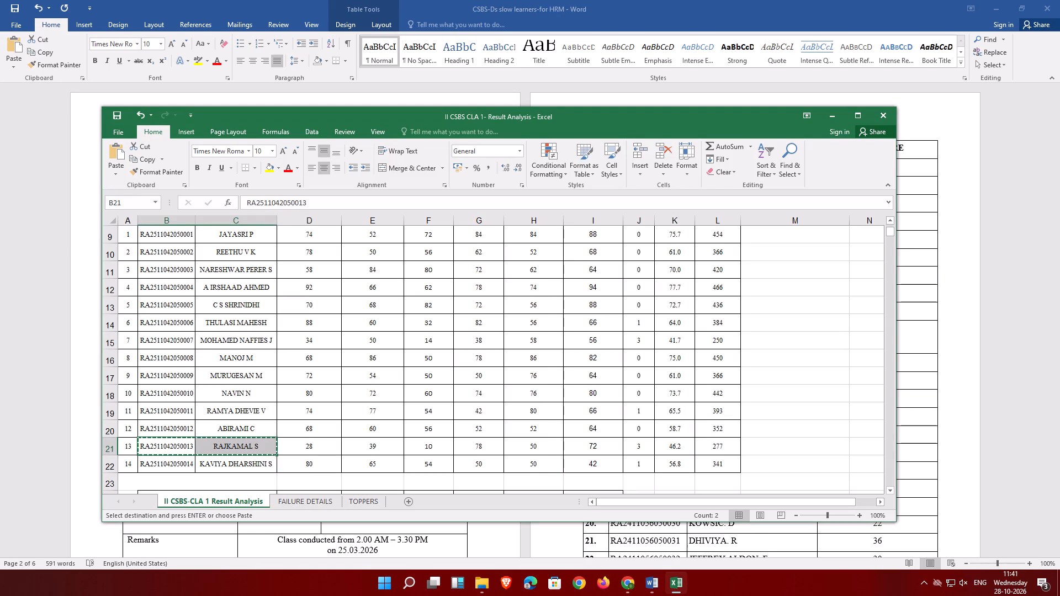
click(936, 233)
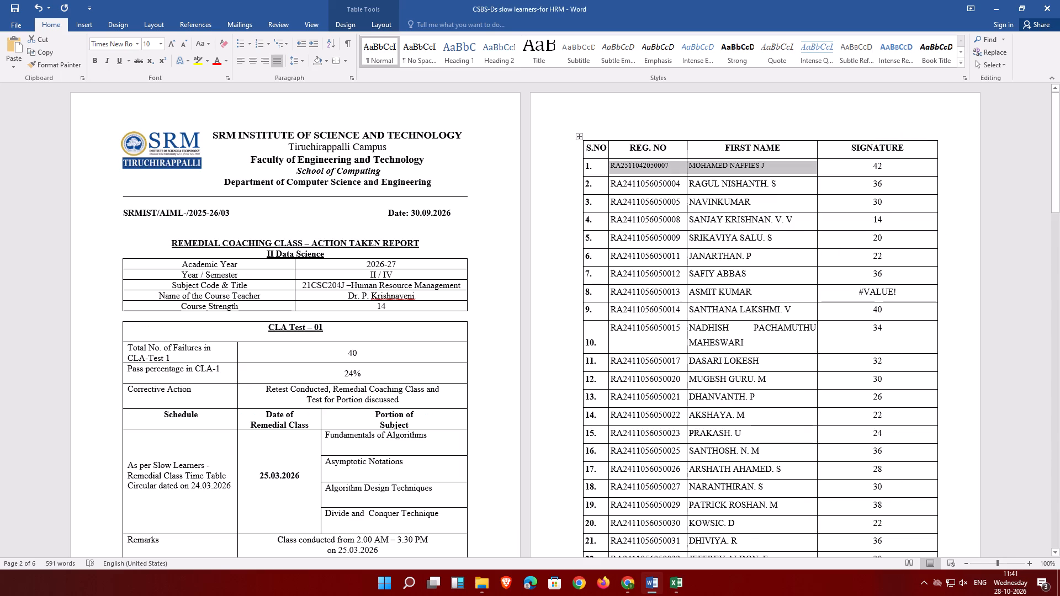
drag(624, 187, 723, 179)
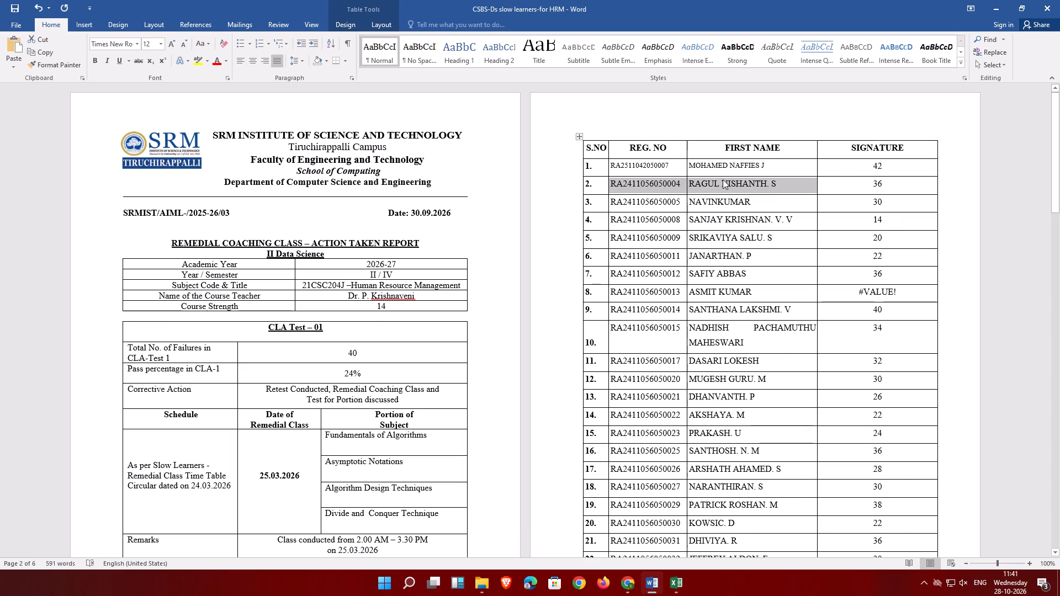
key(ctrl+v)
Clear the marks from the Signature column for rows 1 to 24 of the CLA1 attendance table.
drag(879, 168, 840, 278)
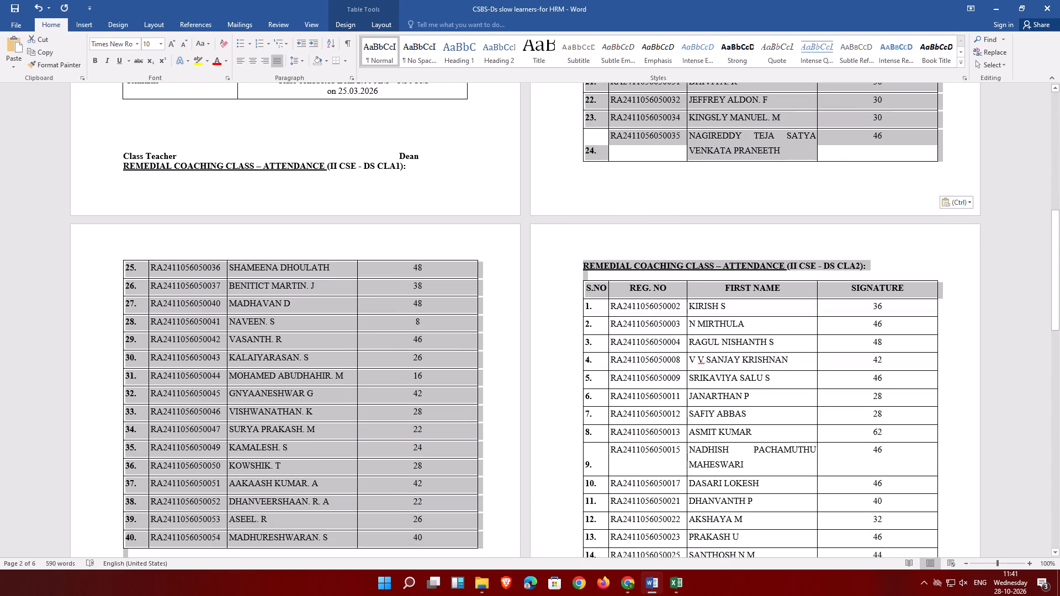
drag(840, 278, 847, 161)
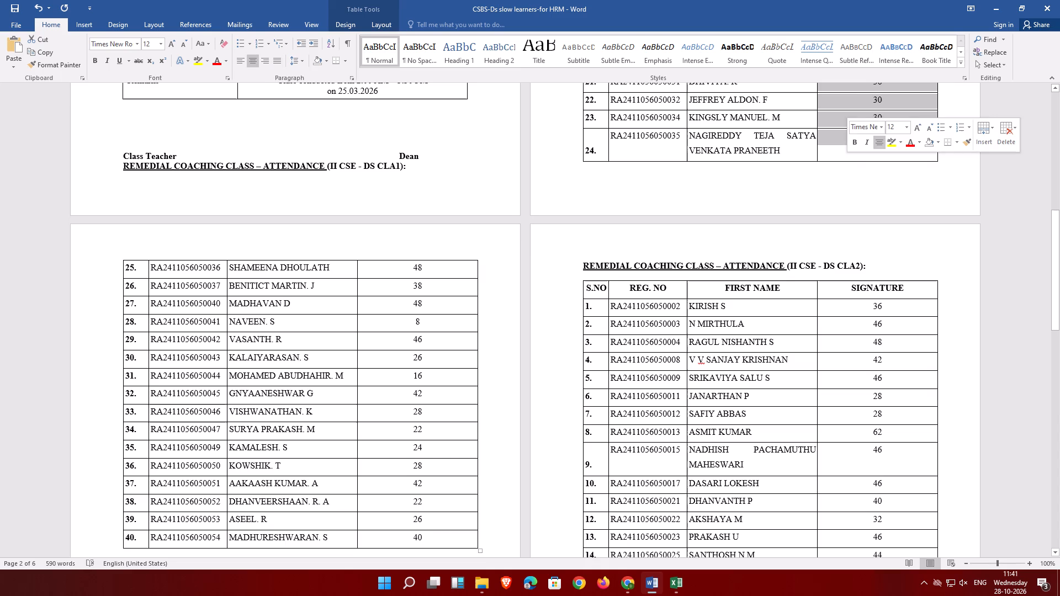
key(Delete)
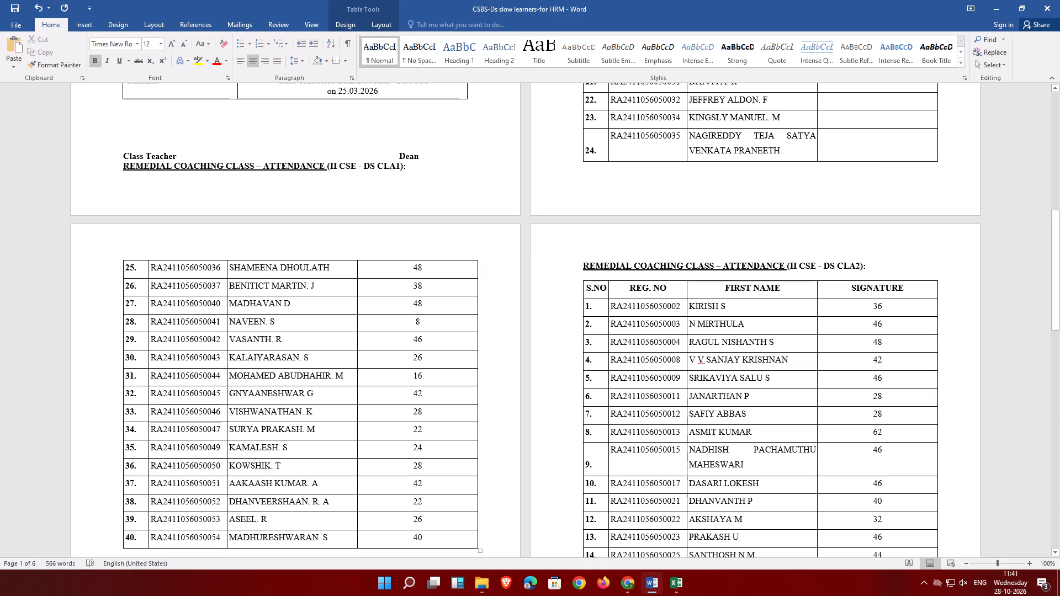
Delete entire rows 3 to 40 from the CLA1 attendance table, keeping only the two newly entered students.
drag(131, 272, 446, 535)
key(Delete)
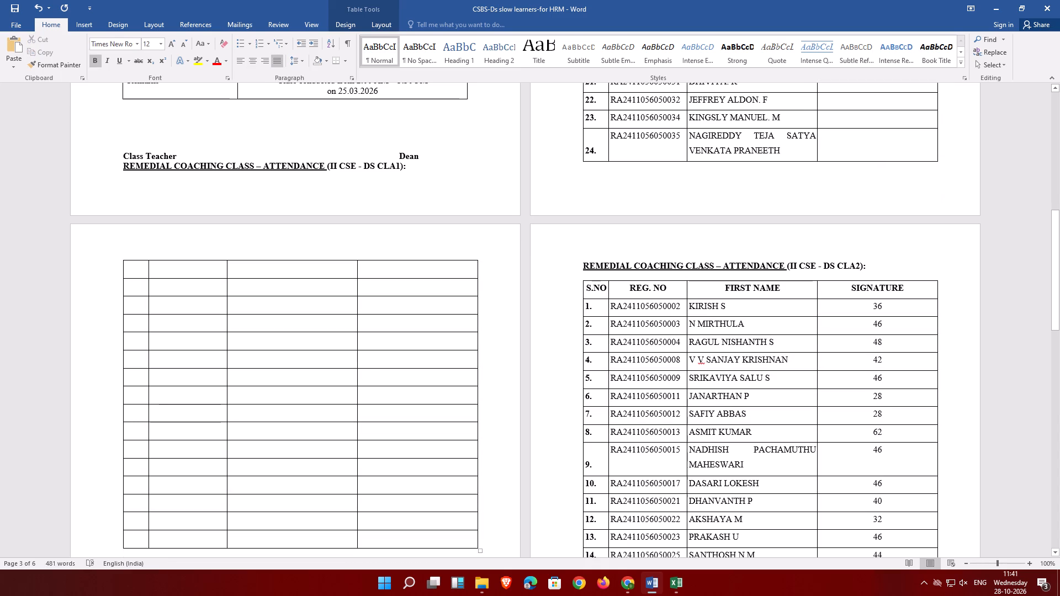
drag(446, 539, 435, 175)
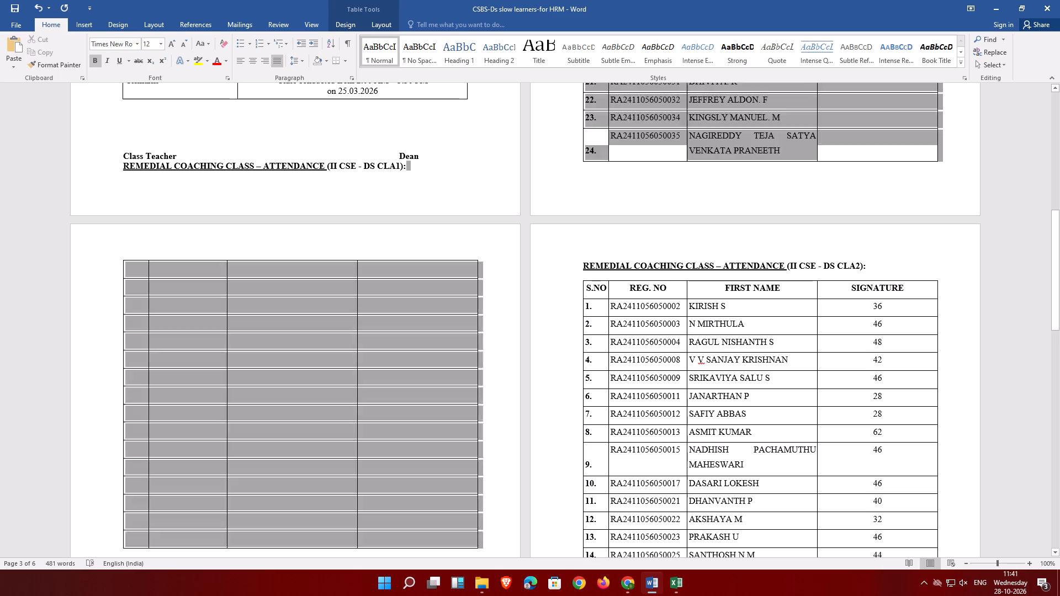
drag(435, 175, 627, 203)
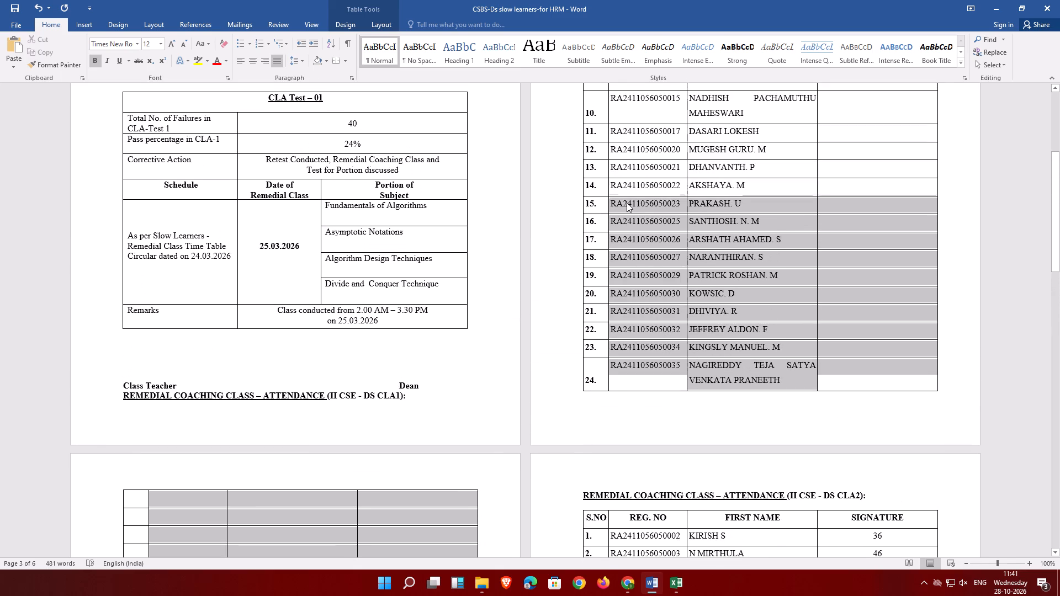
drag(627, 203, 607, 78)
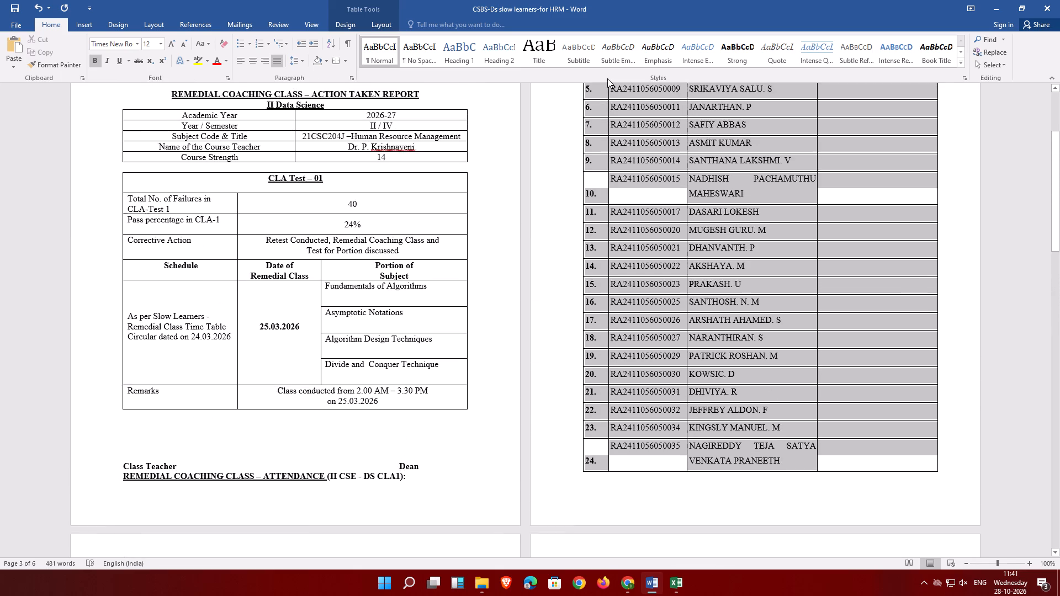
drag(607, 78, 591, 200)
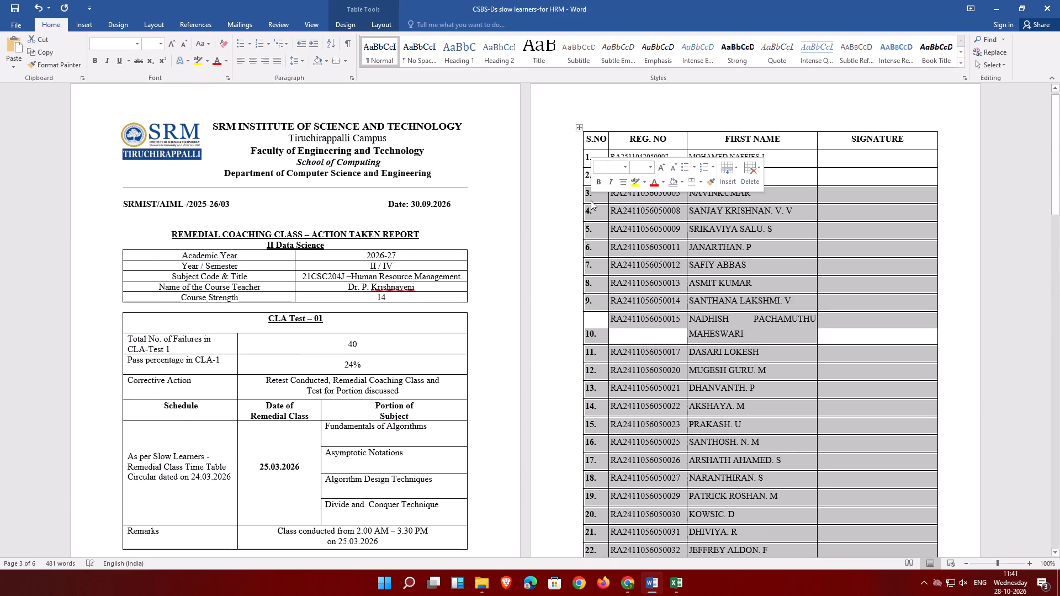
right_click(591, 199)
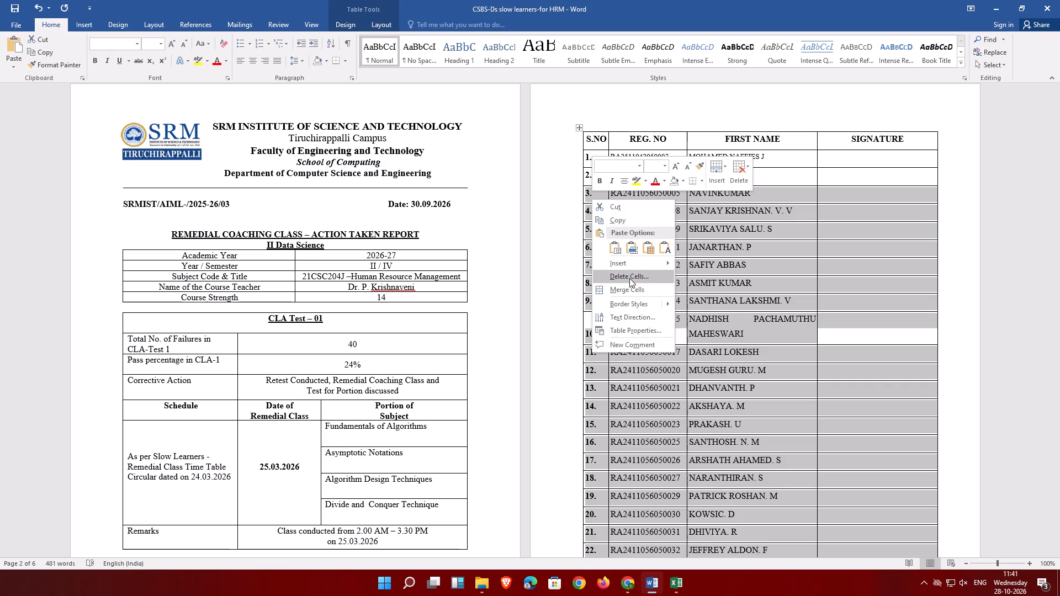
click(629, 278)
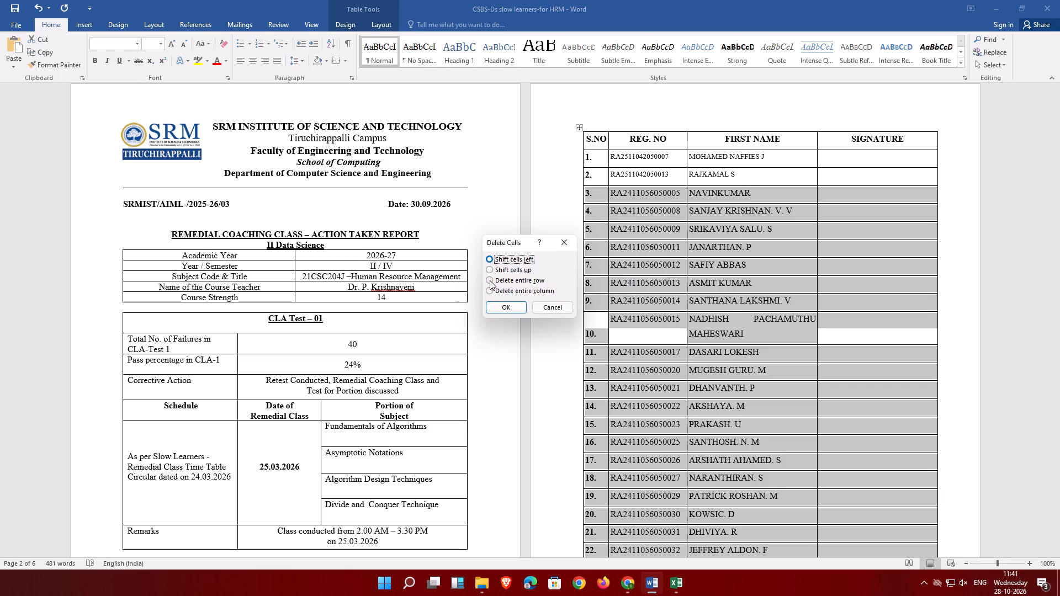
click(490, 280)
click(505, 310)
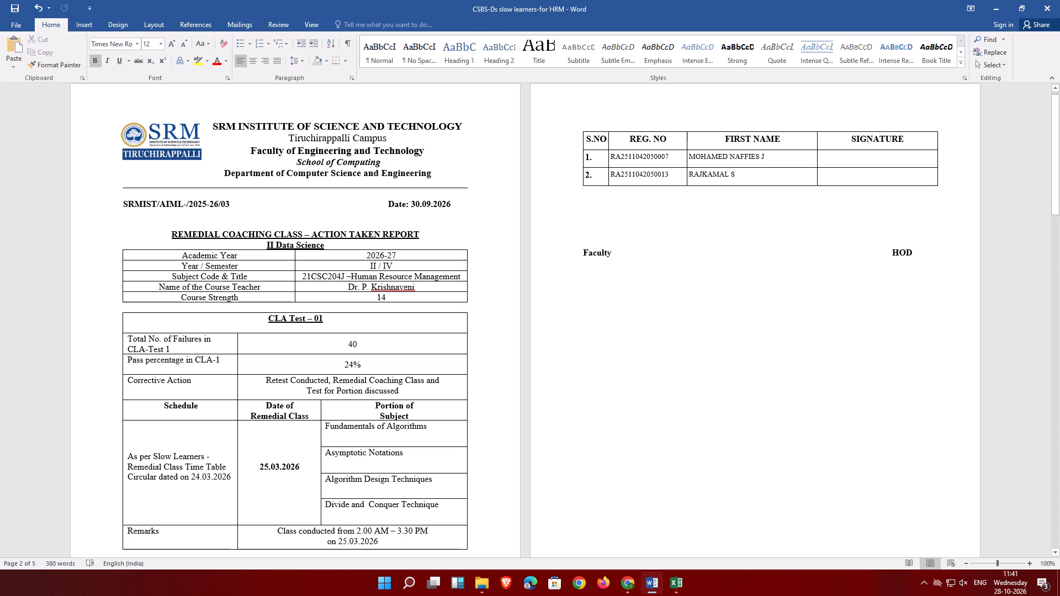
Change "Class Teacher" to "Course Teacher" in the signature line below the CLA Test – 01 table.
drag(1059, 167, 1051, 253)
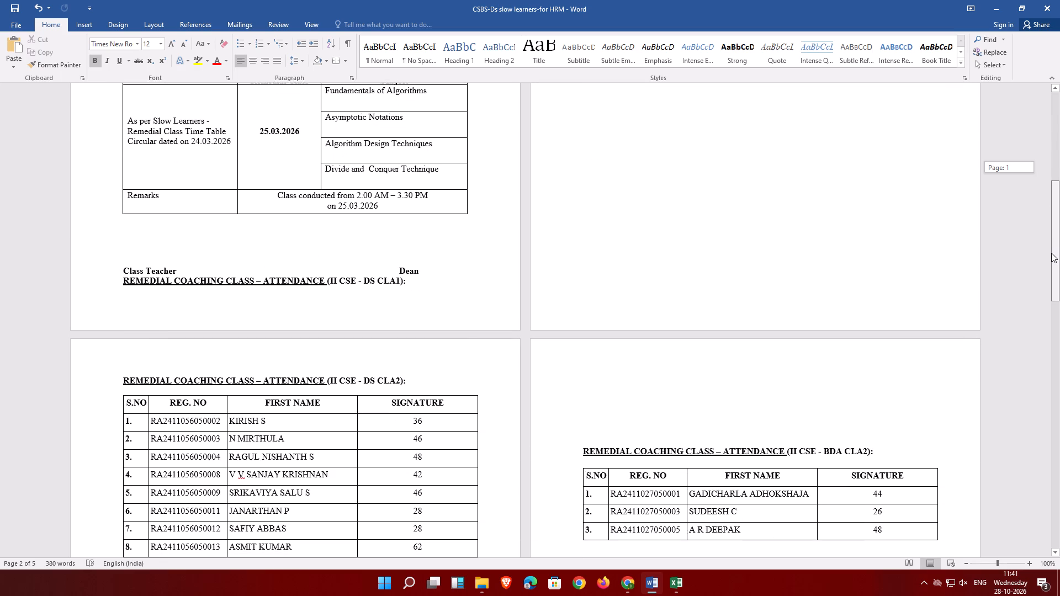
drag(1051, 253, 1058, 223)
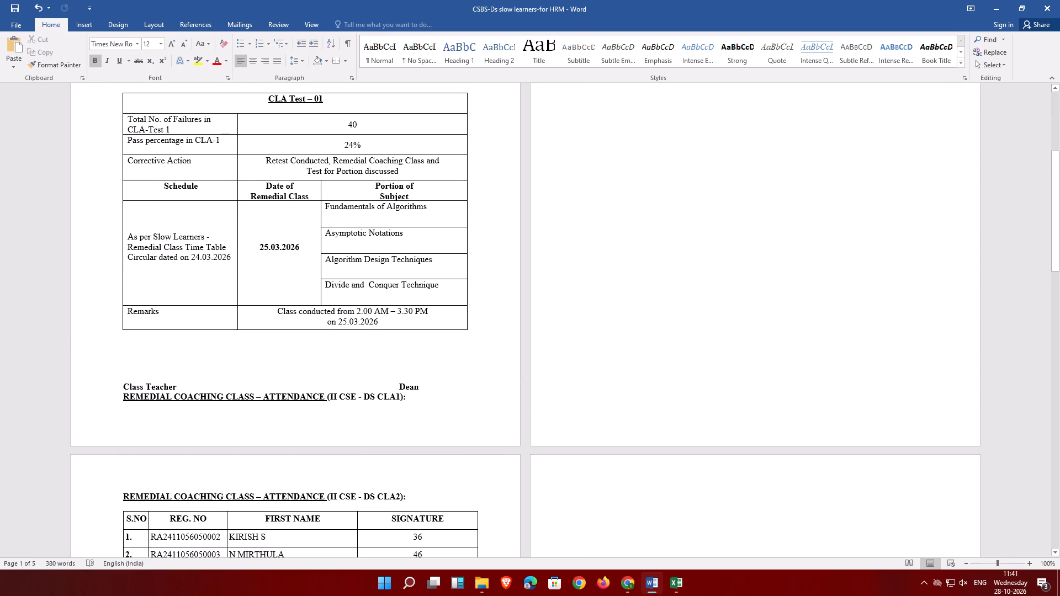
click(127, 386)
text(ourse)
key(space)
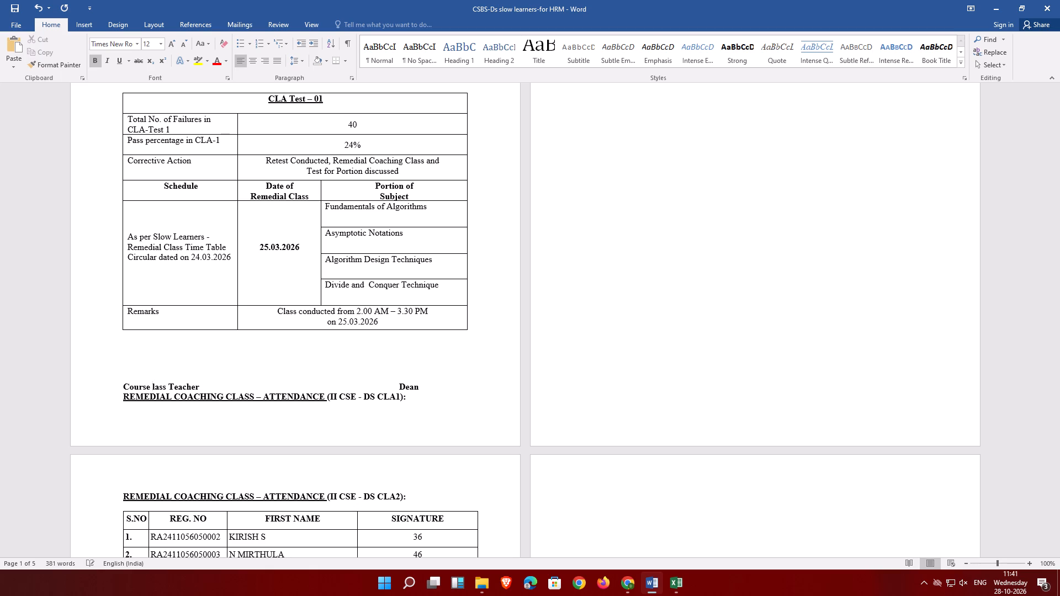
key(Delete)
key(Delete)
key(Delete)
key(Delete)
key(Delete)
Replace "Dean" with "HOD" in the signature line and insert a paragraph break before the CLA1 attendance heading.
click(400, 389)
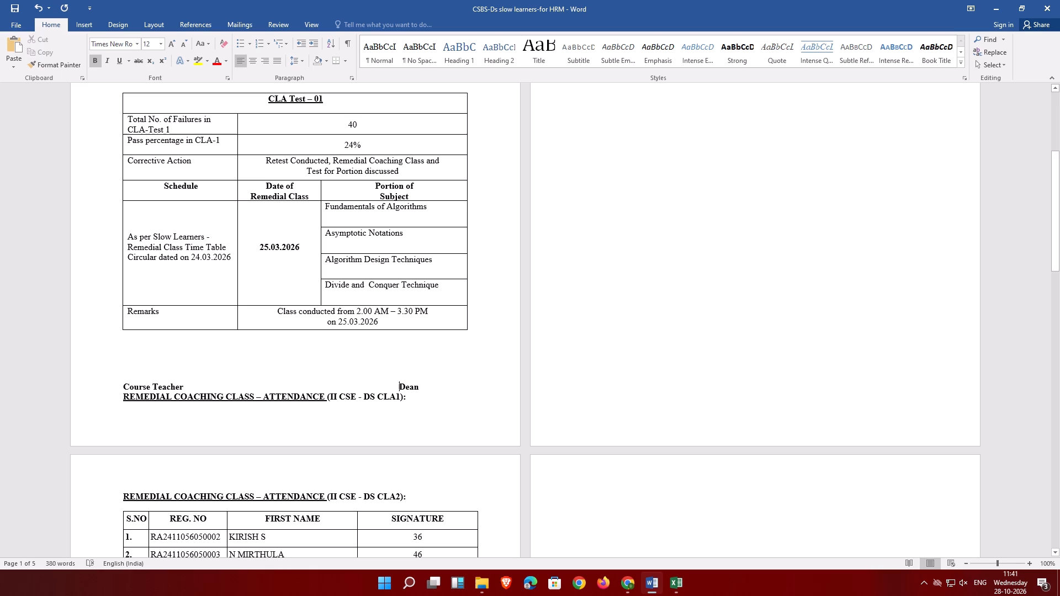
text(HOd)
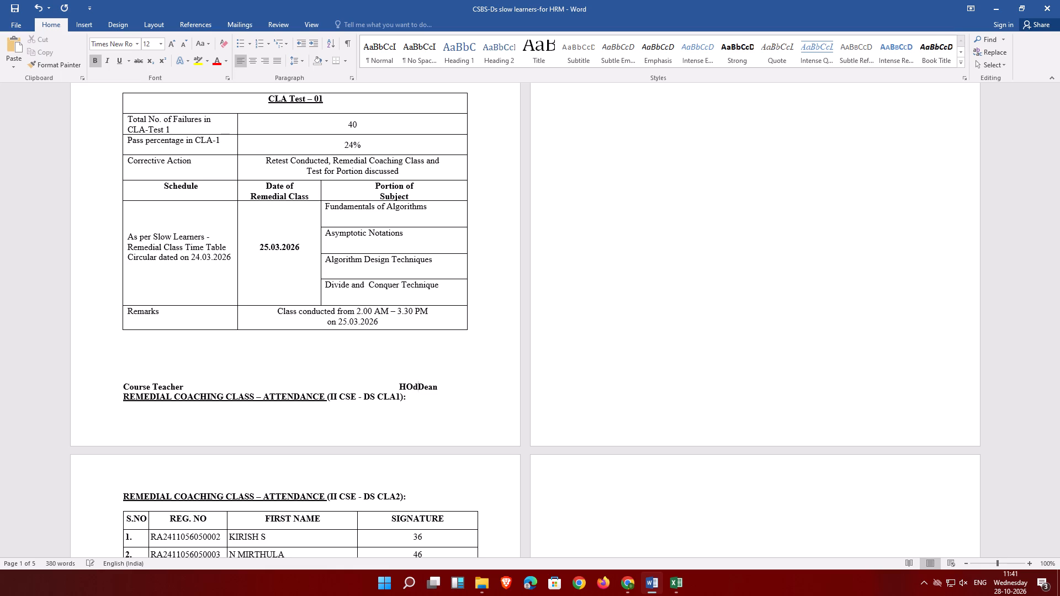
key(Delete)
key(Delete)
key(Delete)
key(BackSpace)
key(shift+d)
key(Return)
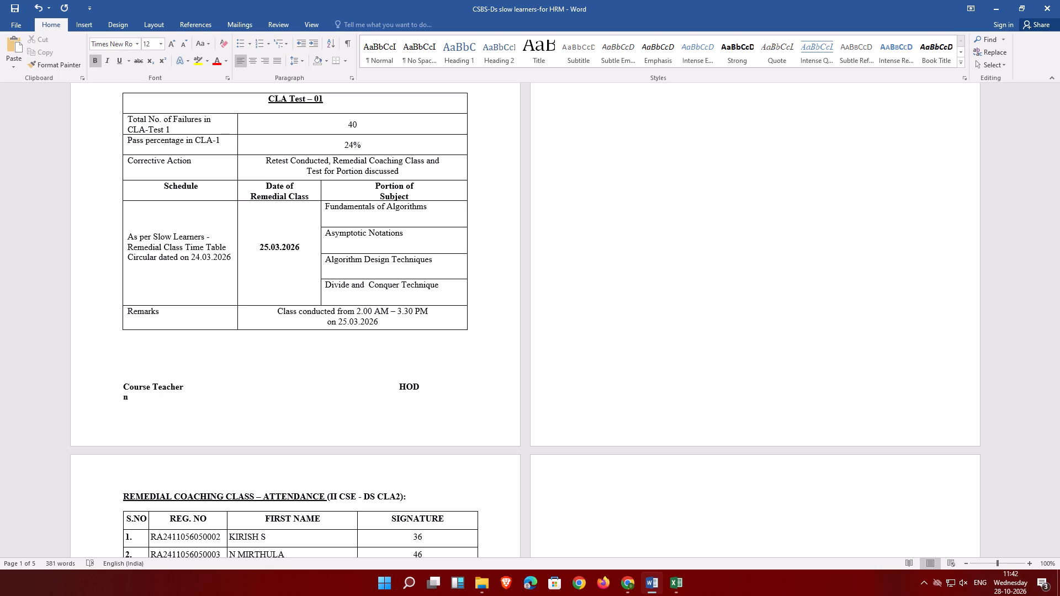
key(Delete)
Set the circular date in the Schedule cell of the CLA Test – 01 table to 29.09.2026.
key(Page_Up)
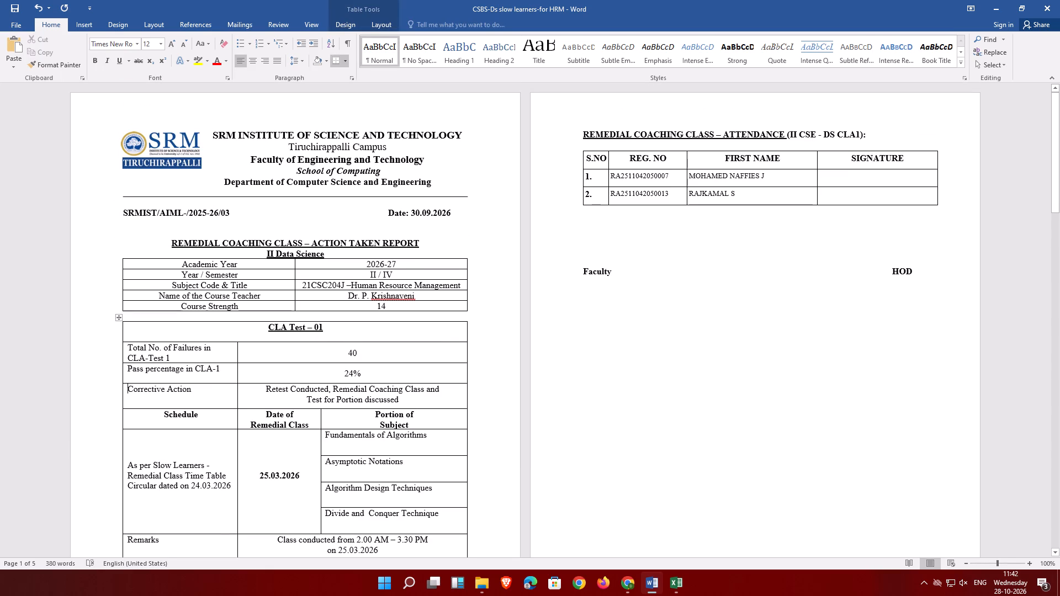
key(Down)
key(Down)
key(Down)
key(Down)
key(Down)
key(Down)
key(Down)
key(Down)
key(Down)
key(Down)
key(Down)
key(Down)
key(Down)
key(Down)
key(Down)
key(Down)
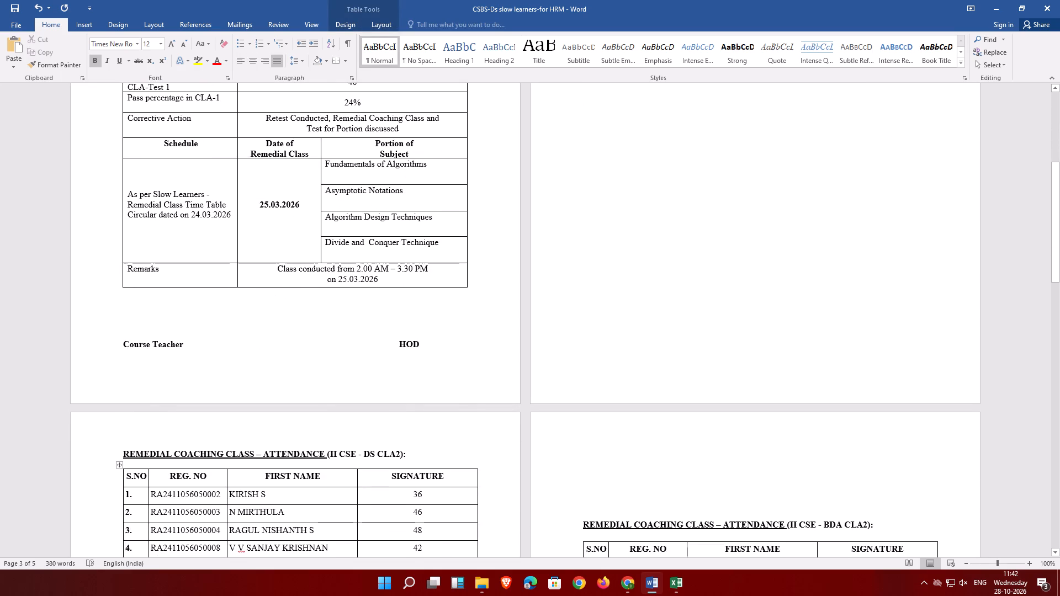
key(Page_Up)
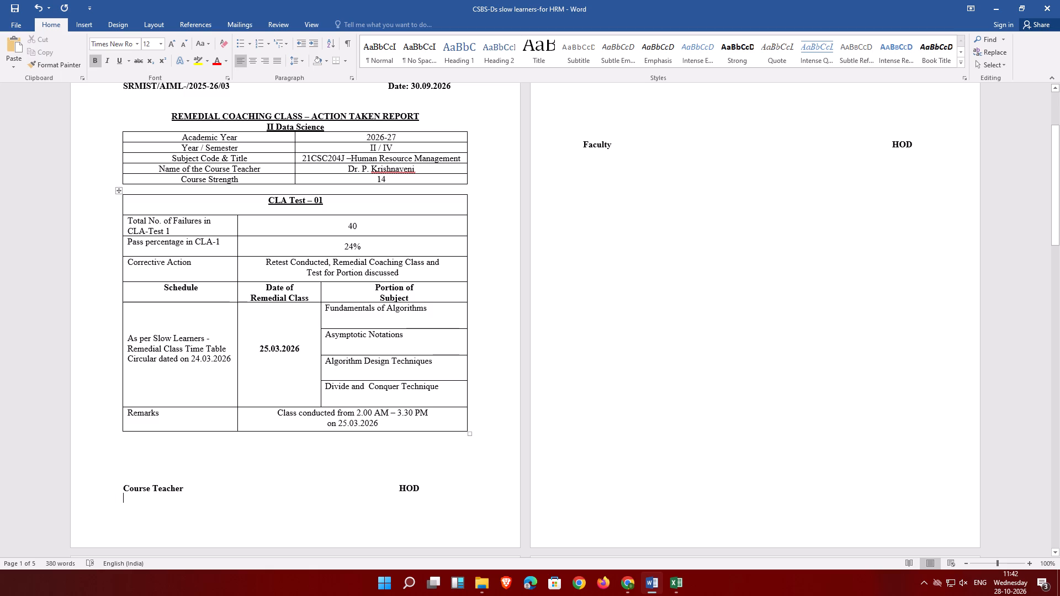
click(197, 359)
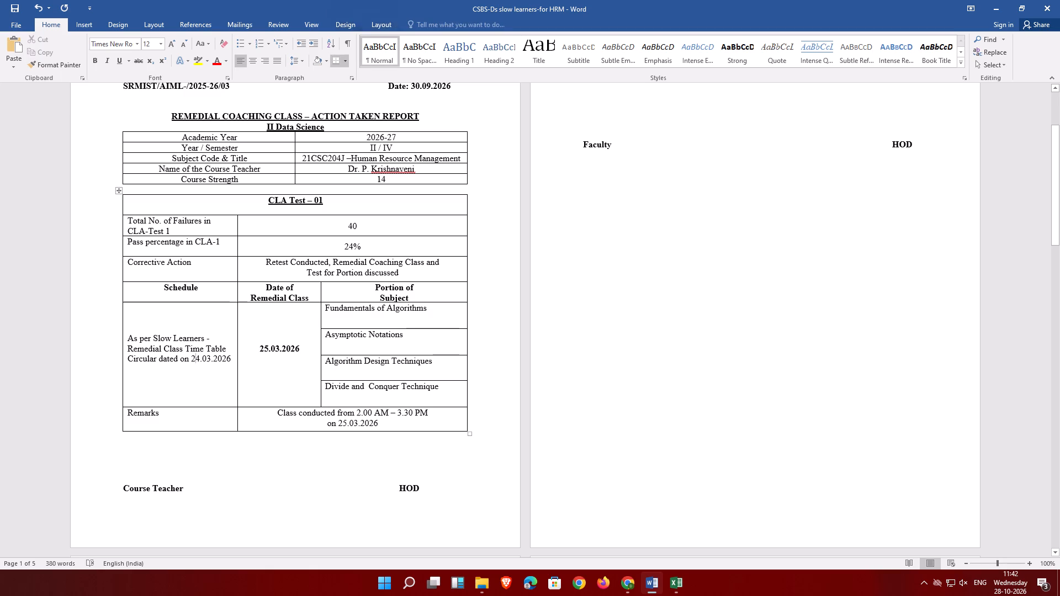
key(Delete)
key(9)
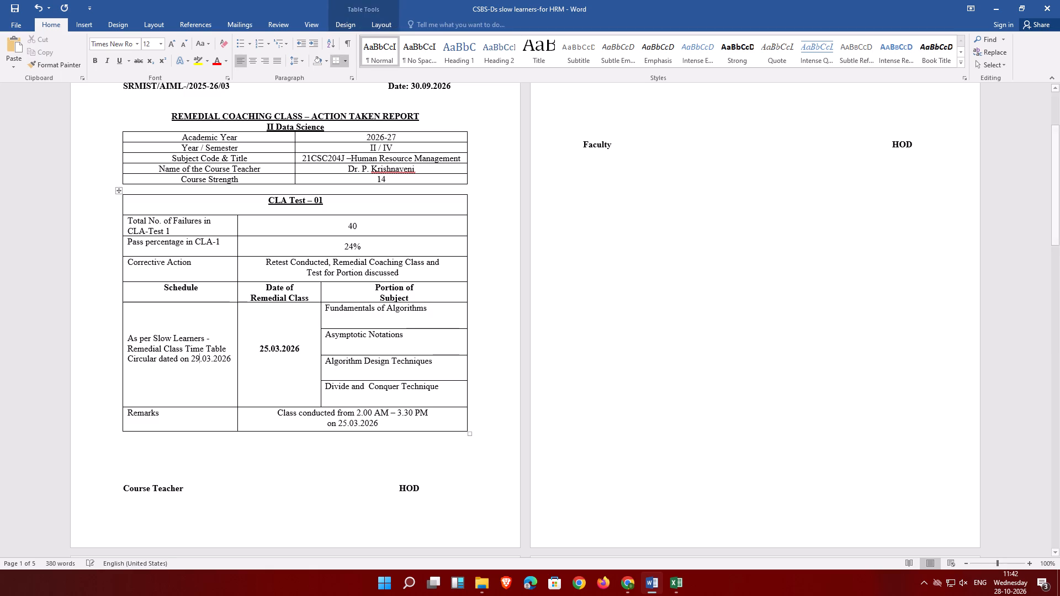
click(209, 356)
key(BackSpace)
key(9)
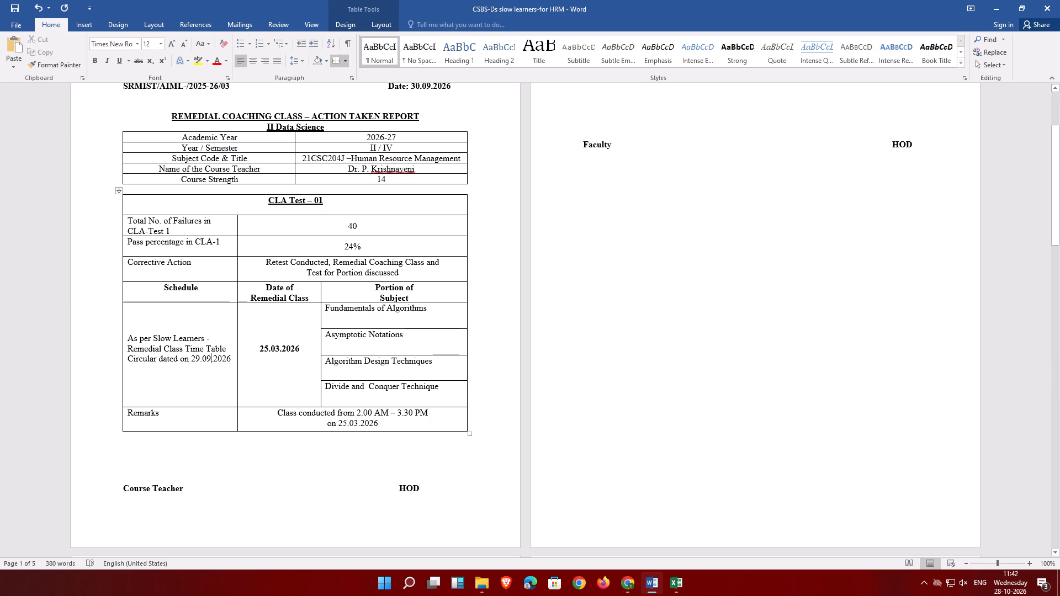
Set the Total No. of Failures in CLA-Test 1 to 2.
click(365, 226)
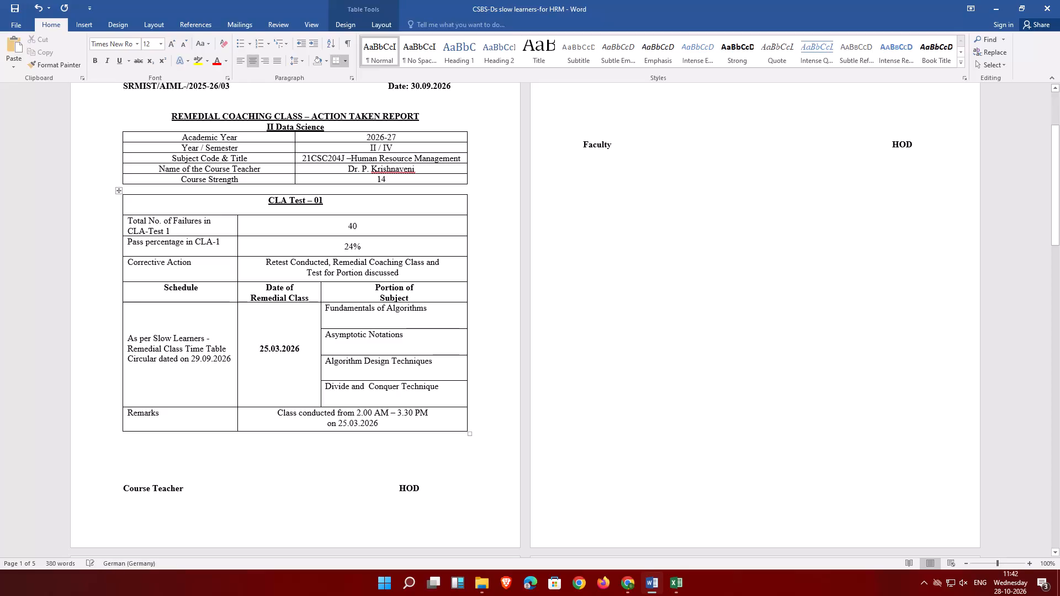
key(BackSpace)
key(BackSpace)
key(2)
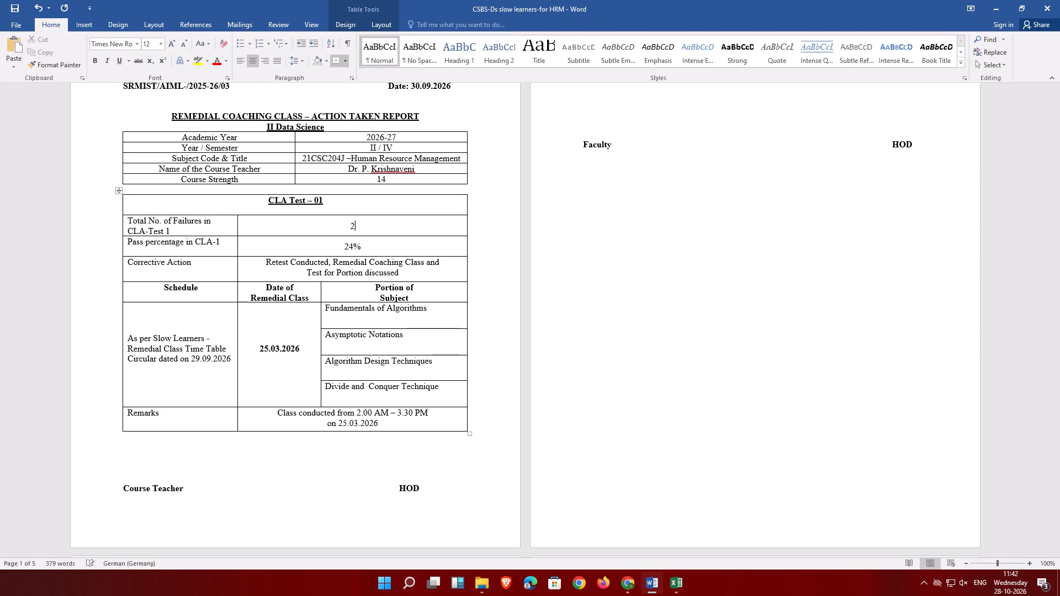
Look up the Pass % in the II CSBS result analysis in Excel and enter 85.7 as the report's Pass percentage in CLA-1.
click(367, 252)
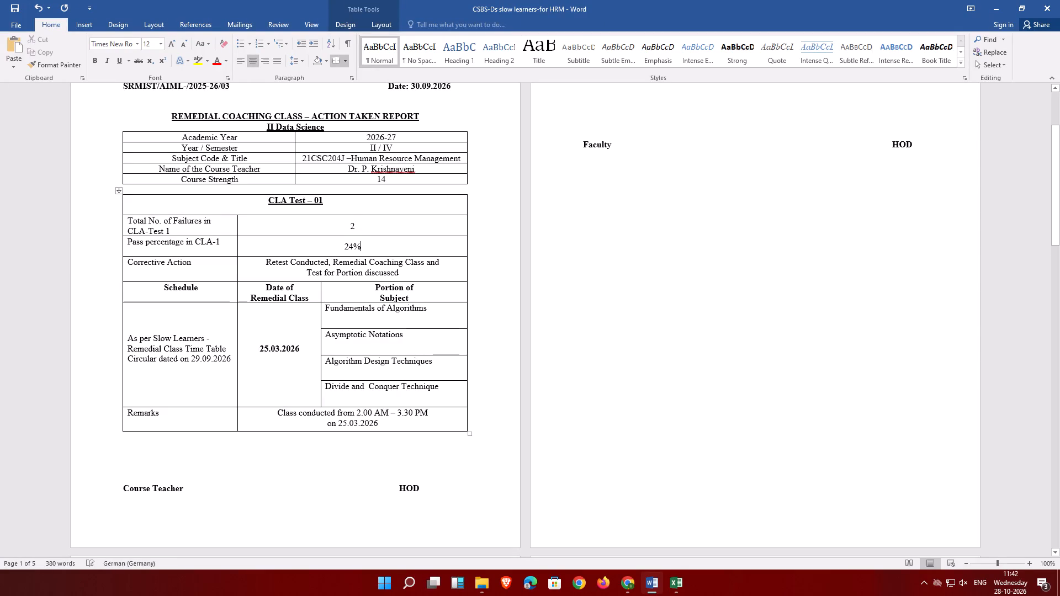
key(BackSpace)
key(BackSpace)
key(BackSpace)
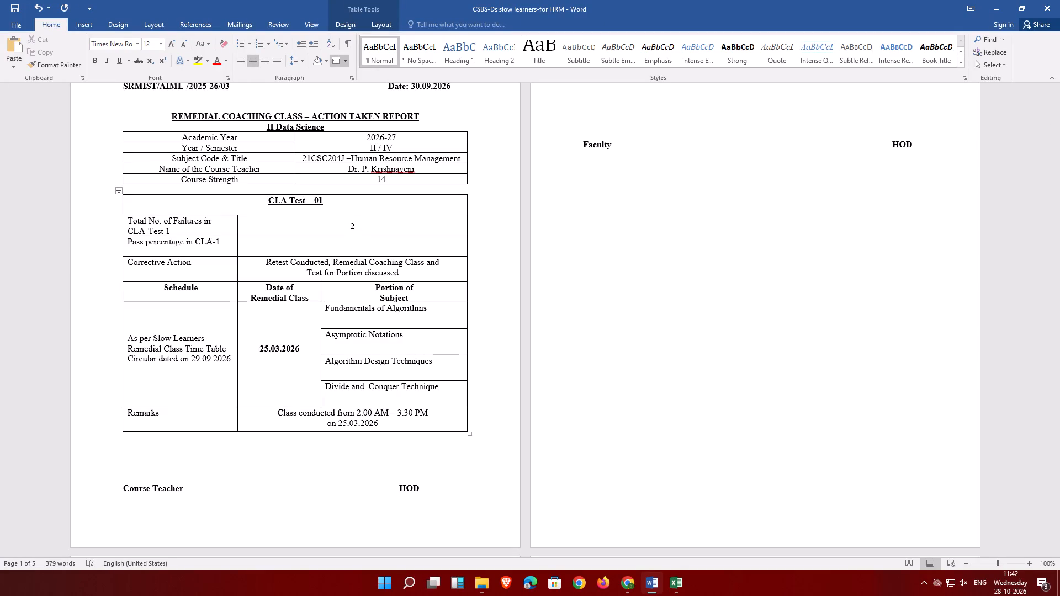
click(670, 584)
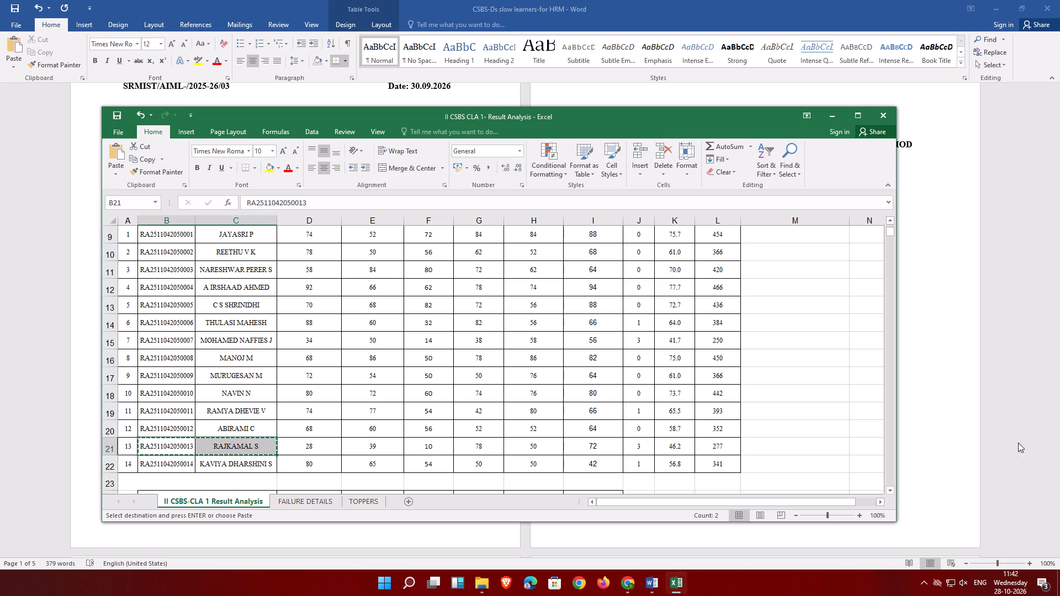
triple_click(889, 491)
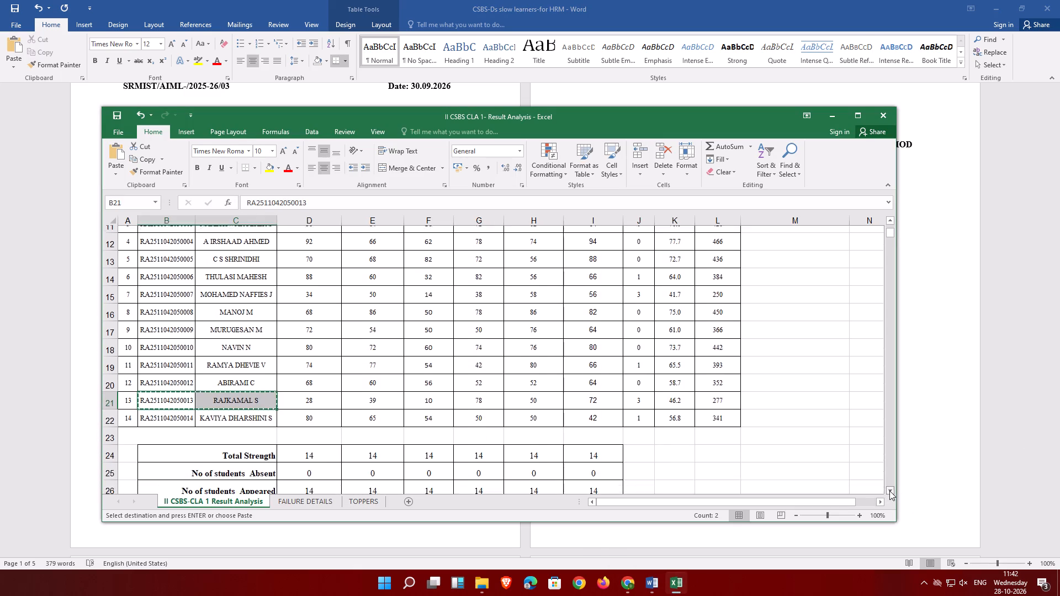
triple_click(889, 491)
triple_click(889, 491)
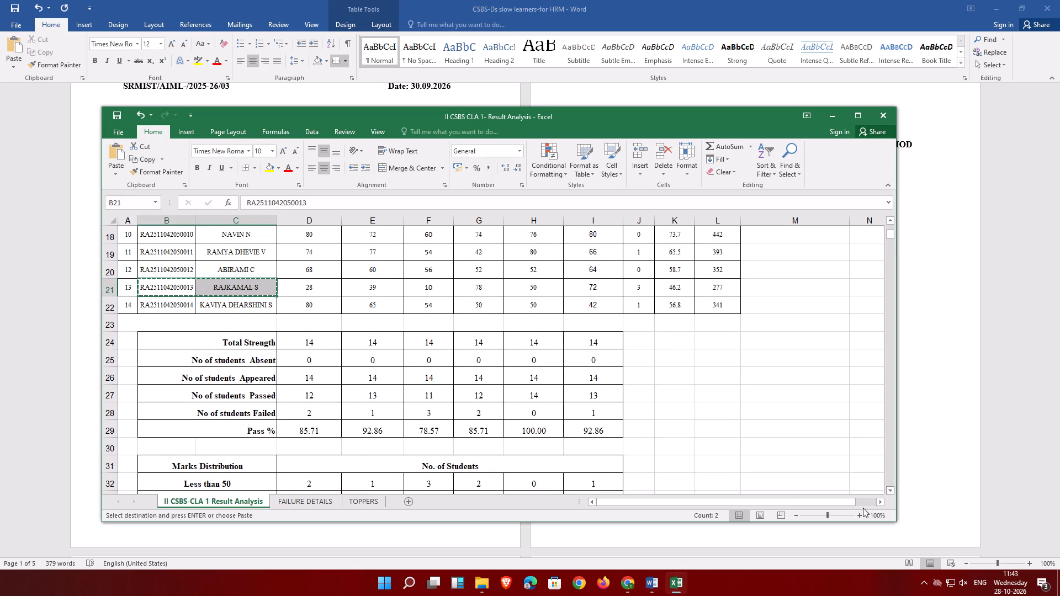
click(653, 584)
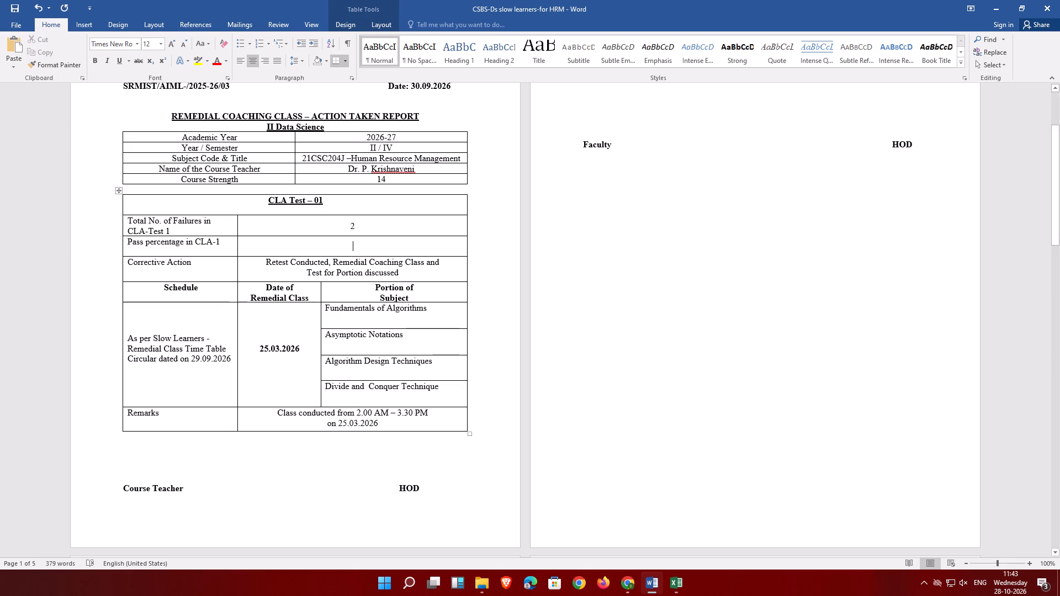
text(85.)
key(7)
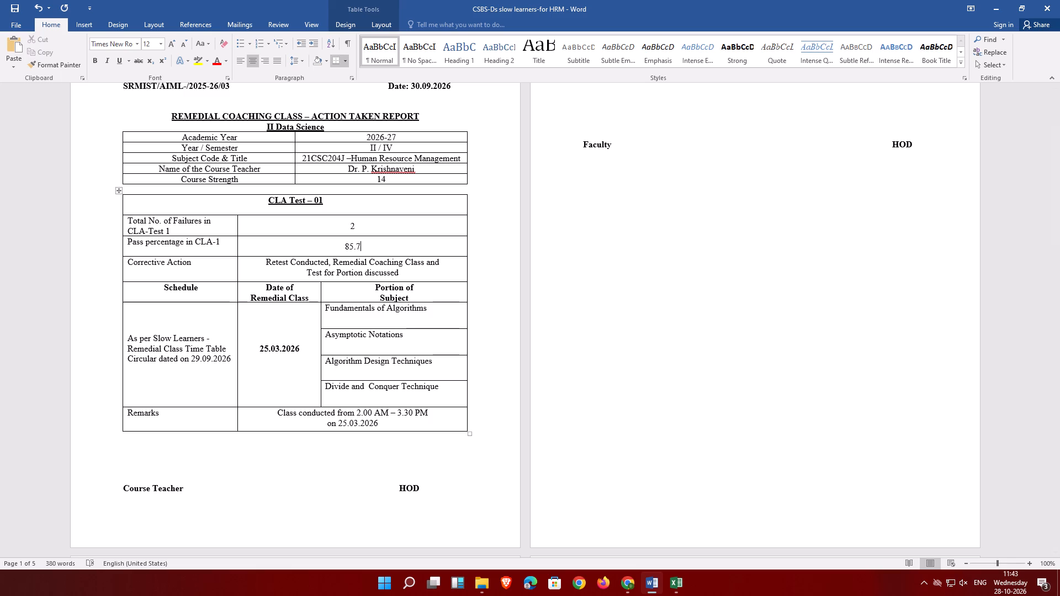
Remove "Retest Conducted," from the Corrective Action and join the rest into one line: "Remedial Coaching Class and Test for Portion discussed".
click(333, 260)
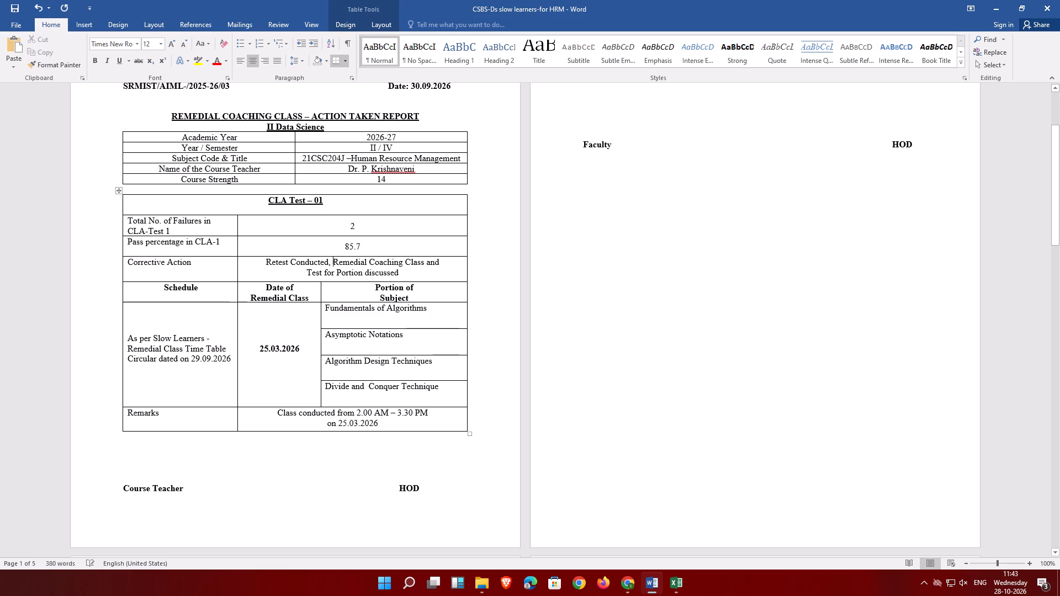
key(BackSpace)
key(BackSpace)
key(BackSpace)
key(BackSpace)
key(BackSpace)
key(BackSpace)
key(BackSpace)
key(BackSpace)
key(BackSpace)
key(BackSpace)
key(BackSpace)
key(BackSpace)
key(BackSpace)
key(BackSpace)
key(BackSpace)
key(BackSpace)
key(BackSpace)
key(BackSpace)
key(BackSpace)
key(BackSpace)
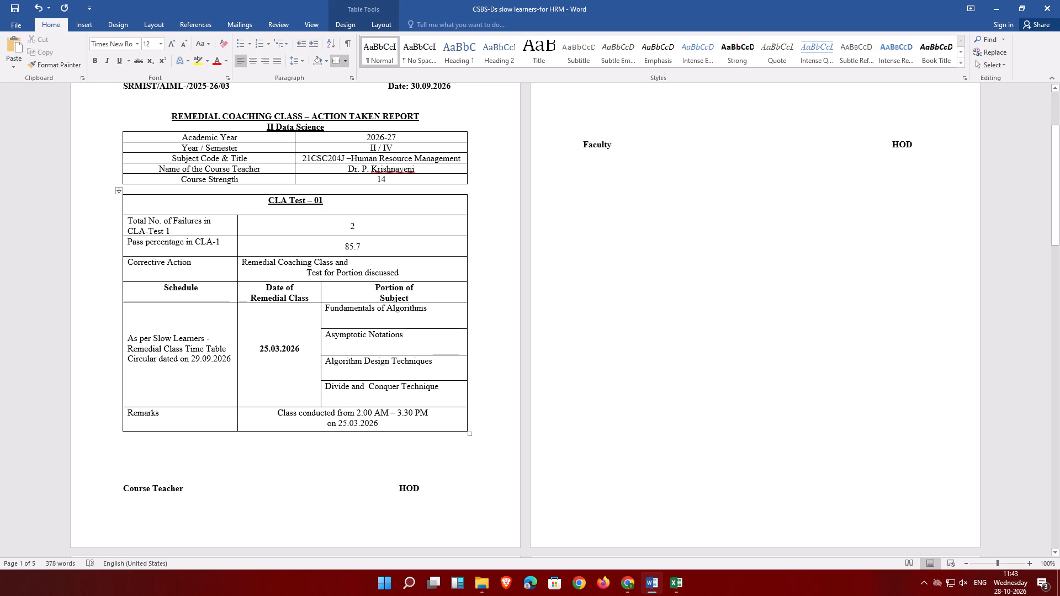
click(353, 266)
key(Delete)
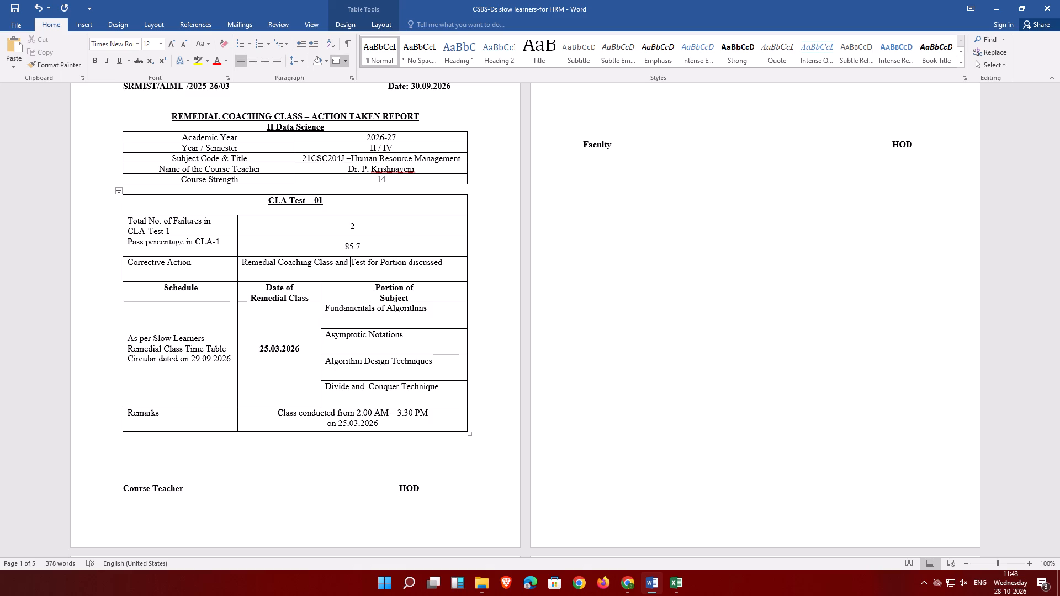
Replace "Time Table Circular" with "circular" after "Remedial Class" in the Schedule cell of the CLA Test – 01 table.
click(189, 346)
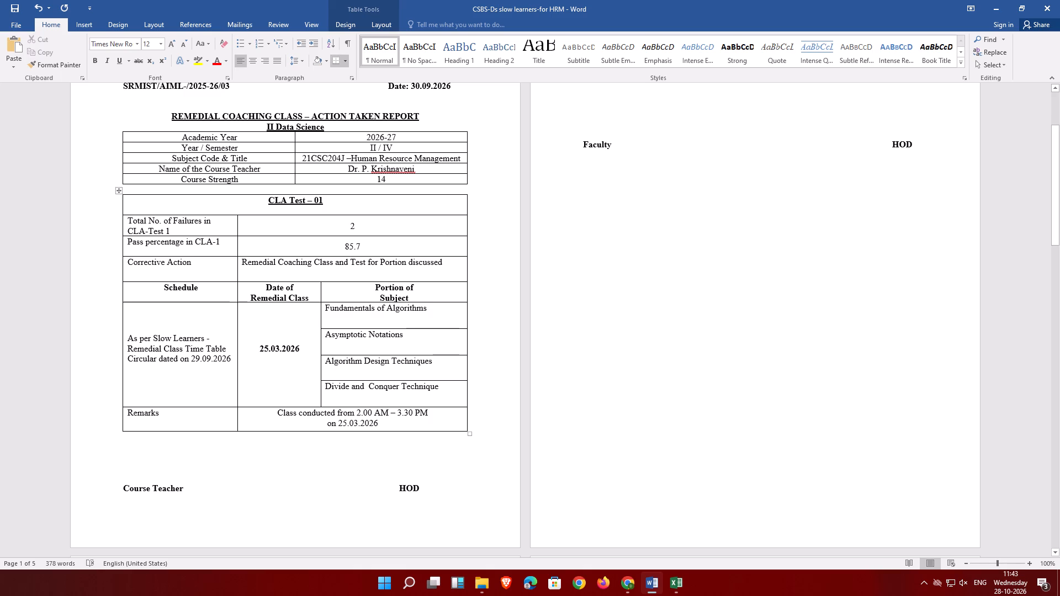
key(Left)
text(circula)
key(r)
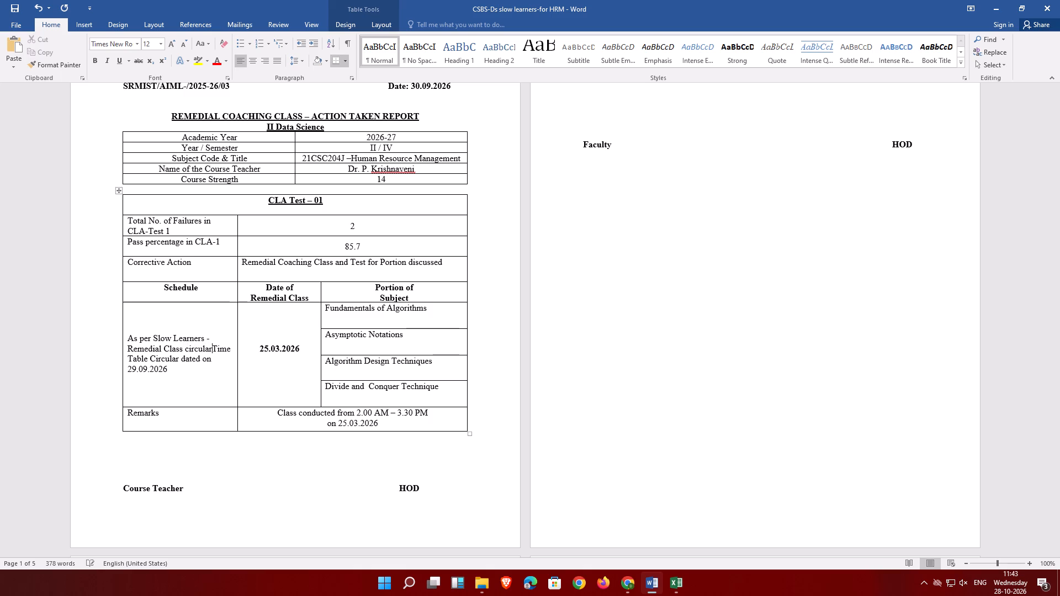
key(Delete)
key(Delete)
key(Delete)
key(Delete)
key(Delete)
key(Delete)
key(Delete)
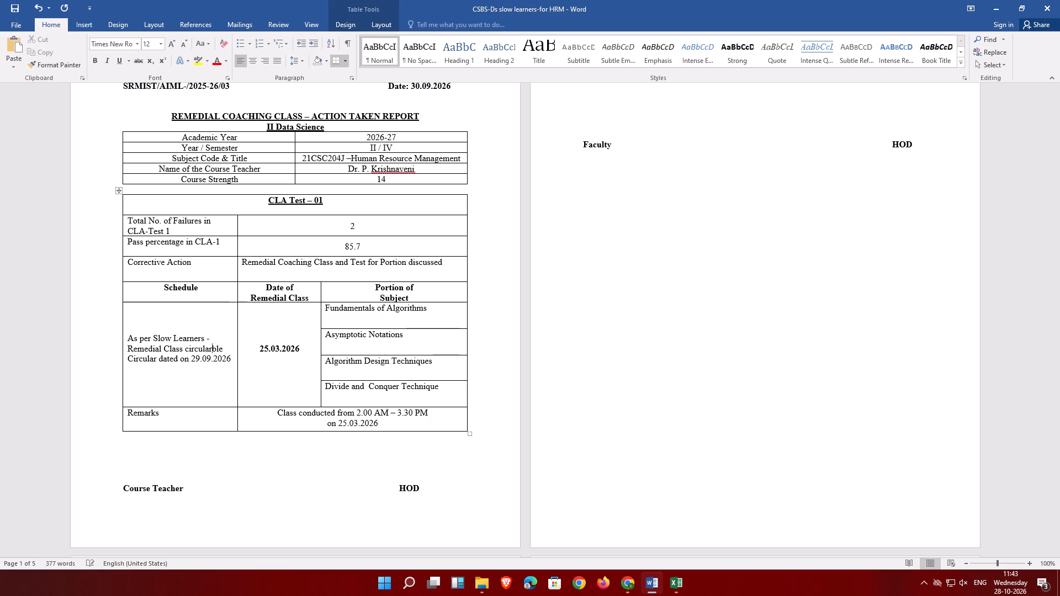
key(Delete)
key(Delete)
key(Delete)
key(Delete)
key(Delete)
key(Delete)
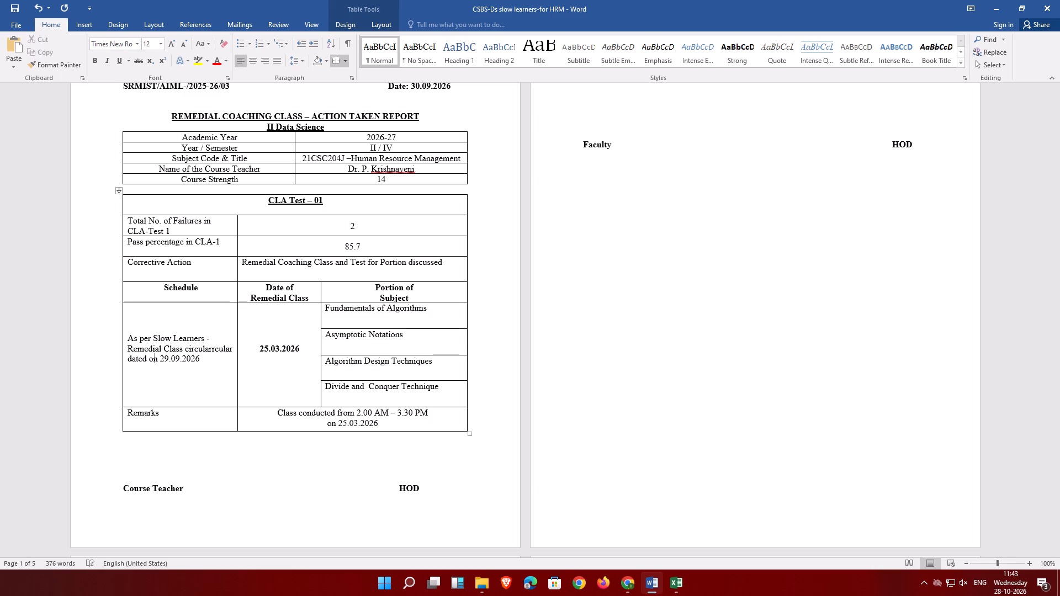
key(Delete)
key(Delete)
key(Delete)
key(Delete)
key(Delete)
key(Delete)
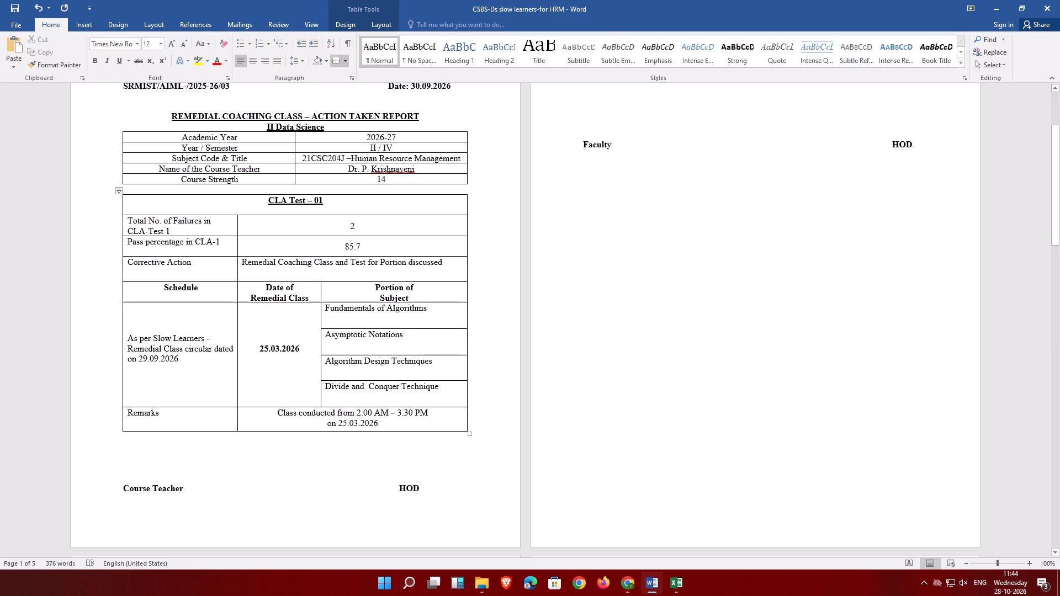
Set the circular date in the Schedule cell to 28.09.2026.
click(144, 358)
key(Delete)
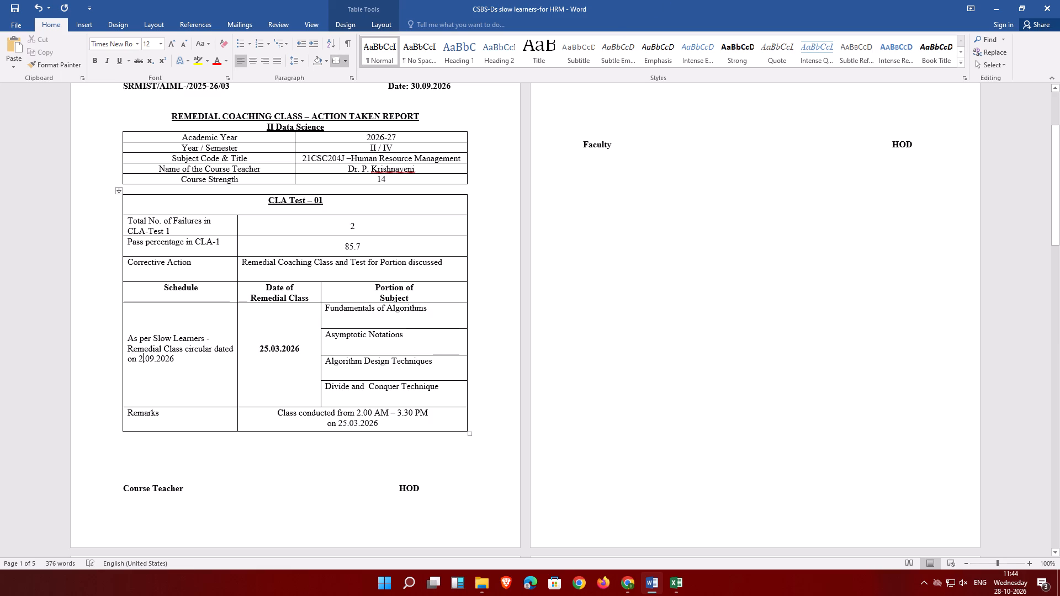
key(8)
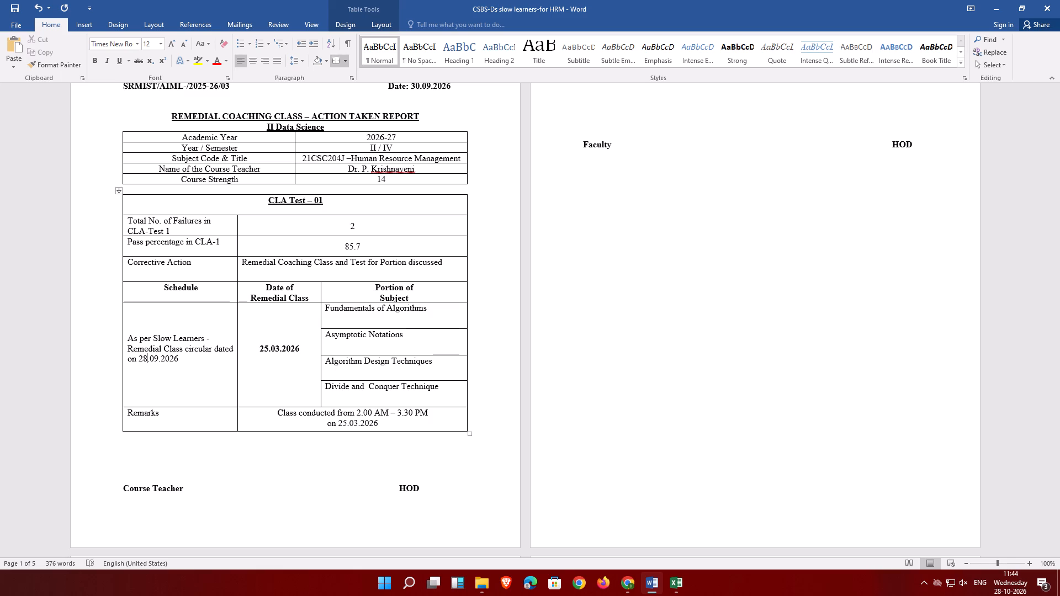
Set the Date of Remedial Class in the CLA Test – 01 table to 30.09.2026.
click(261, 348)
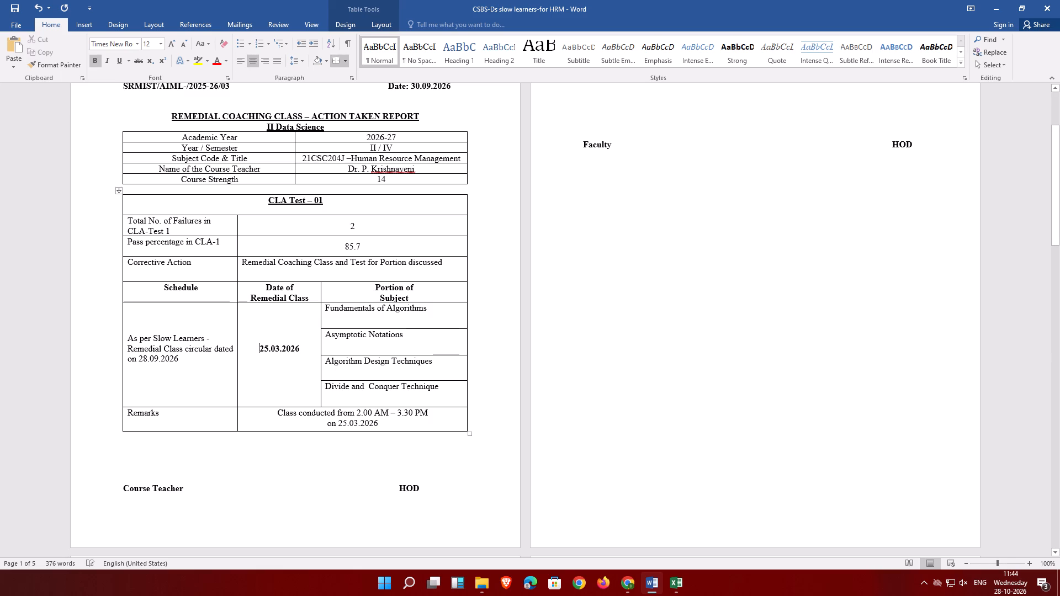
text(30)
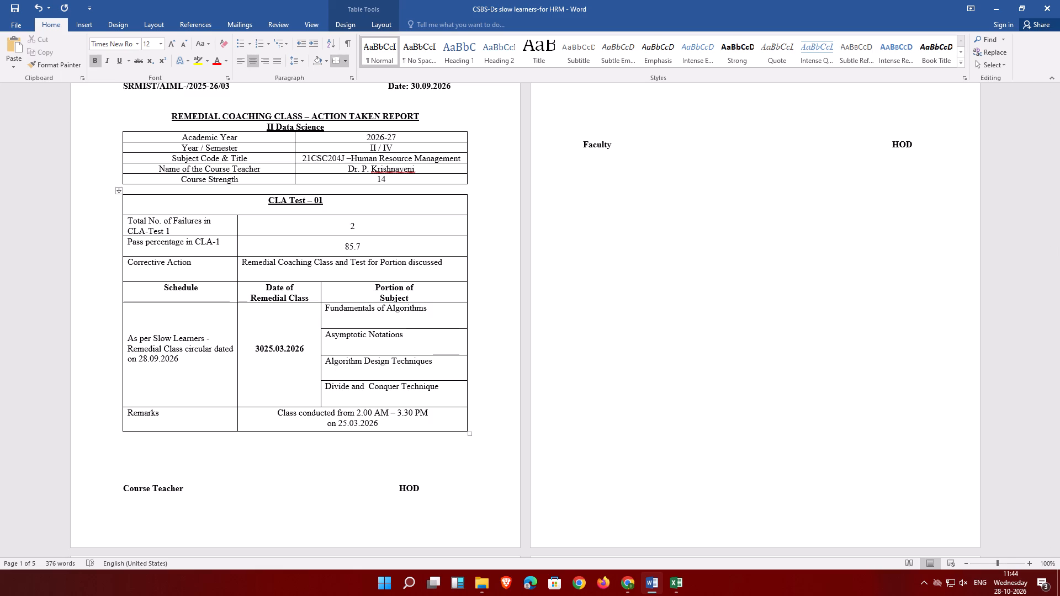
key(Delete)
key(Delete)
key(Right)
key(Right)
key(Delete)
key(9)
In the Remarks row, set the class end time to 4.30 PM and the class date to 30.9.2026.
click(400, 412)
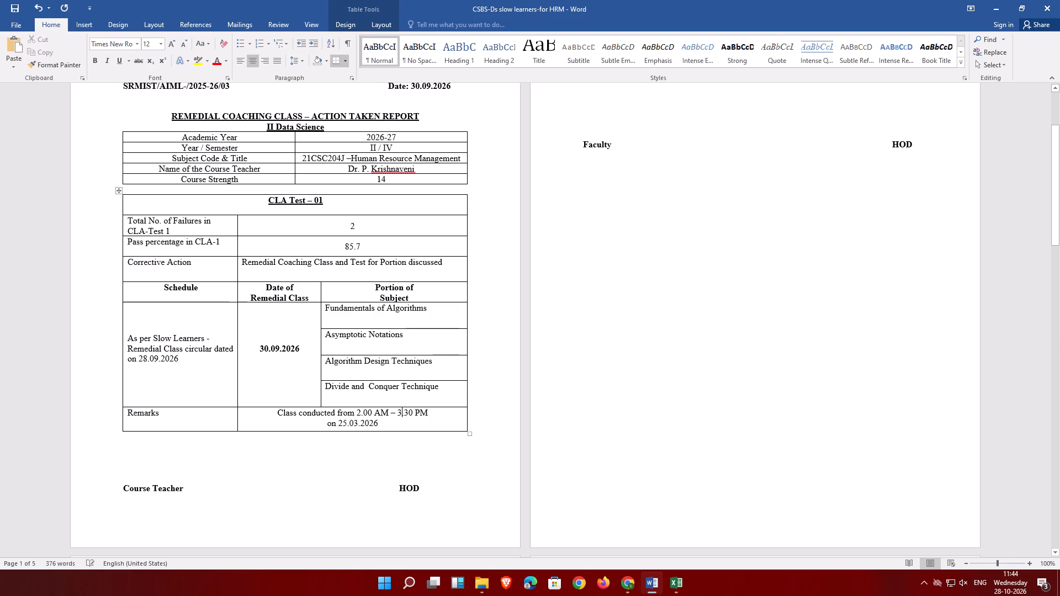
key(BackSpace)
key(4)
click(340, 423)
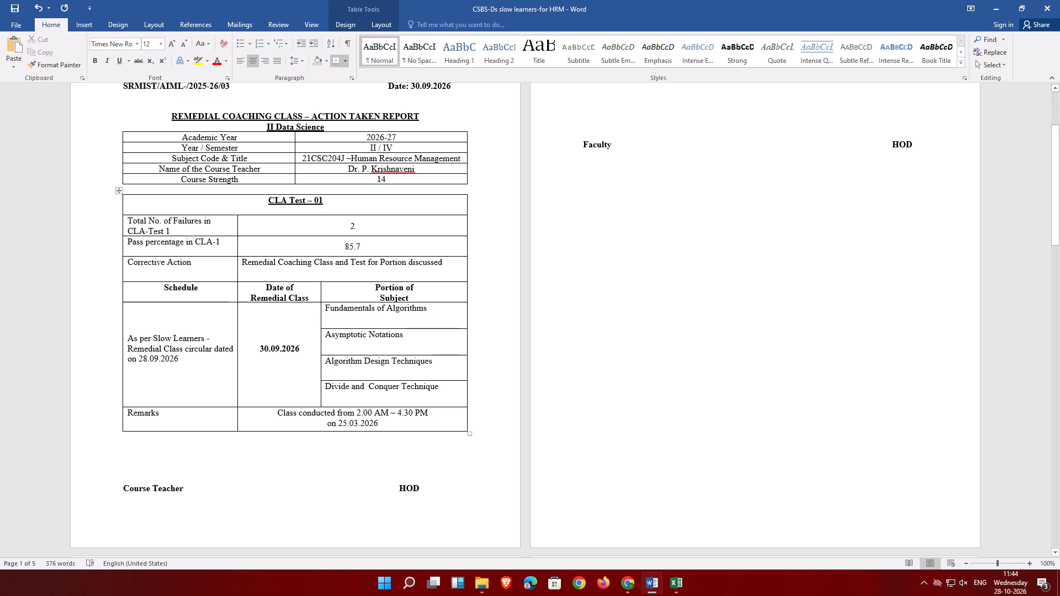
text(30)
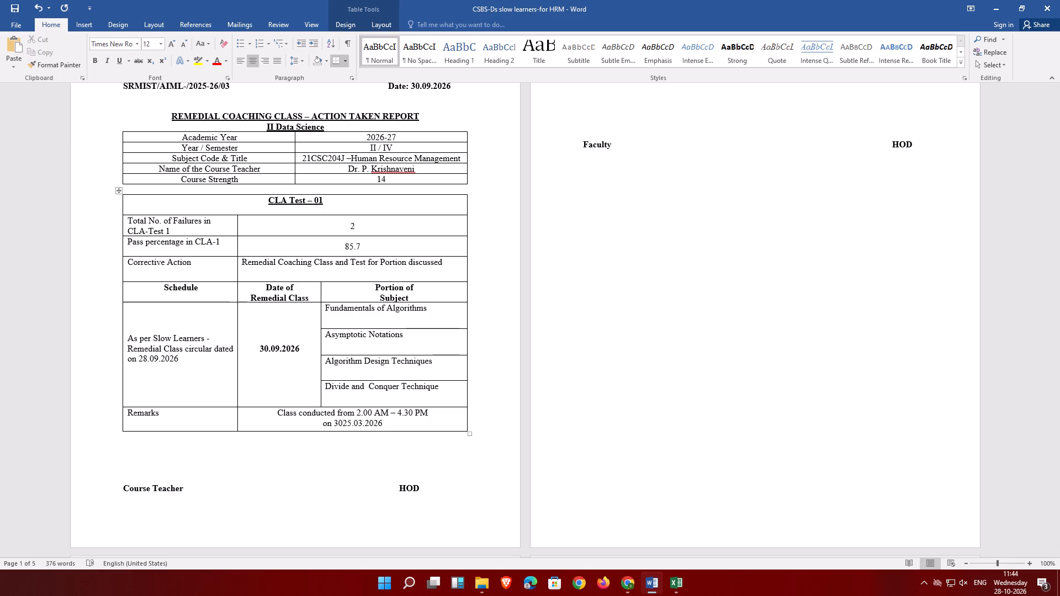
text(.9)
key(period)
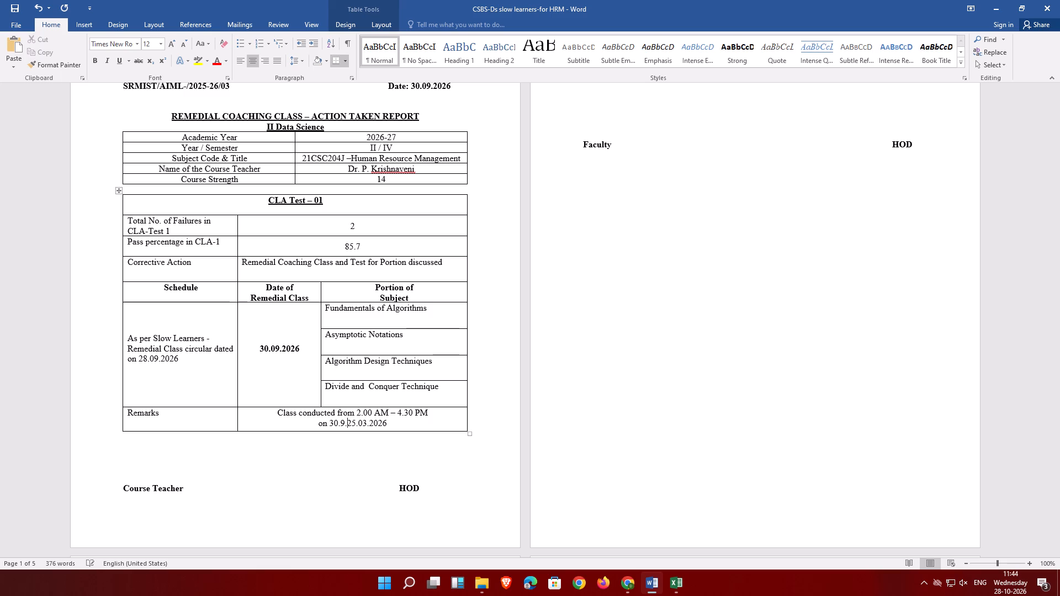
key(Delete)
key(Delete)
key(Delete)
key(Delete)
key(Delete)
key(Delete)
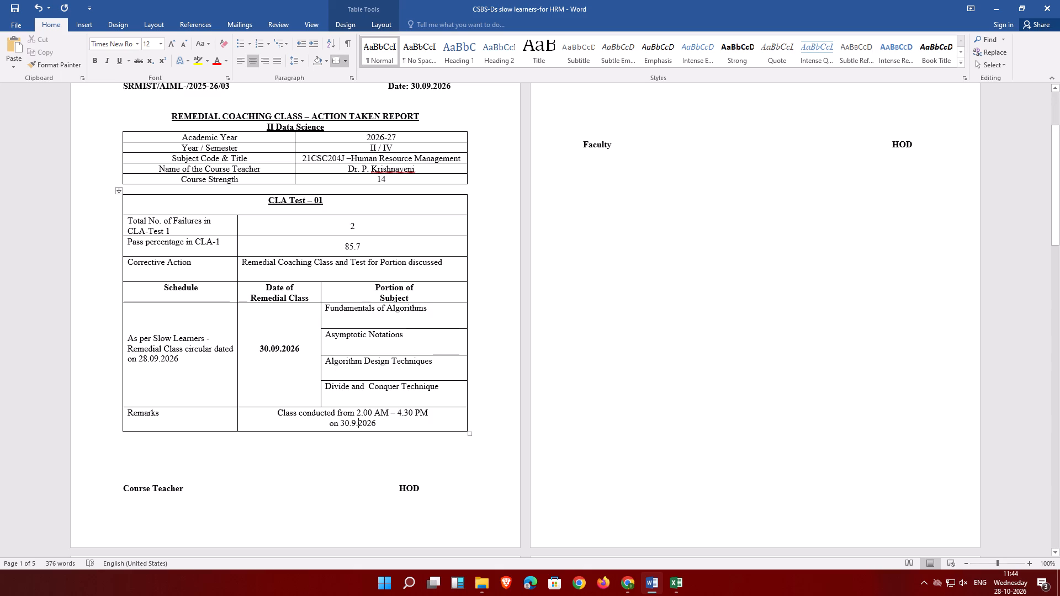
Replace "Faculty" under the attendance table with "Course Teacher" copied from the report's signature line, keeping HOD on the same line.
drag(124, 489, 124, 490)
drag(124, 490, 199, 492)
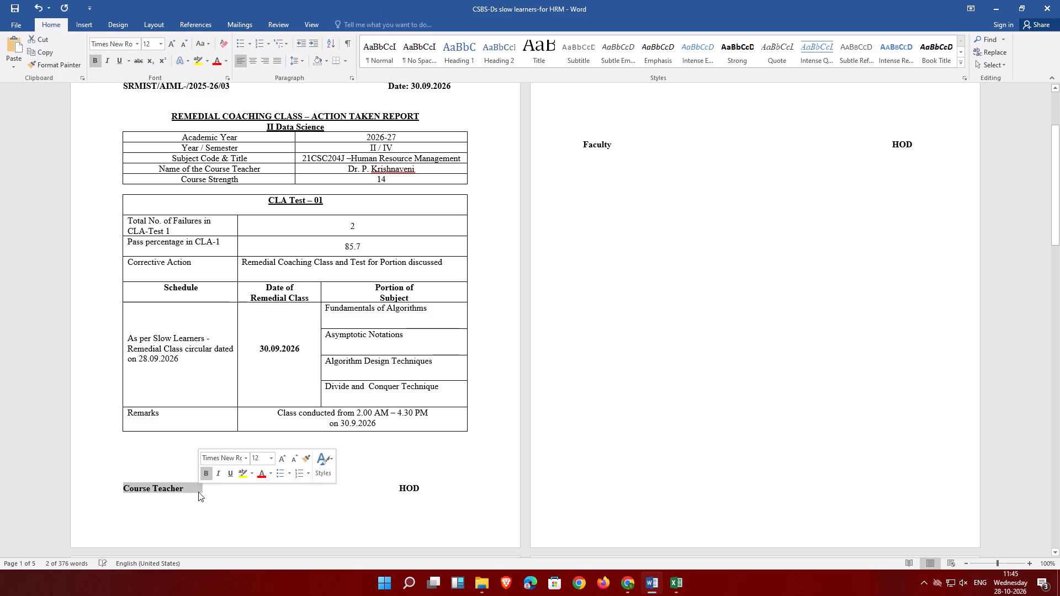
key(ctrl+c)
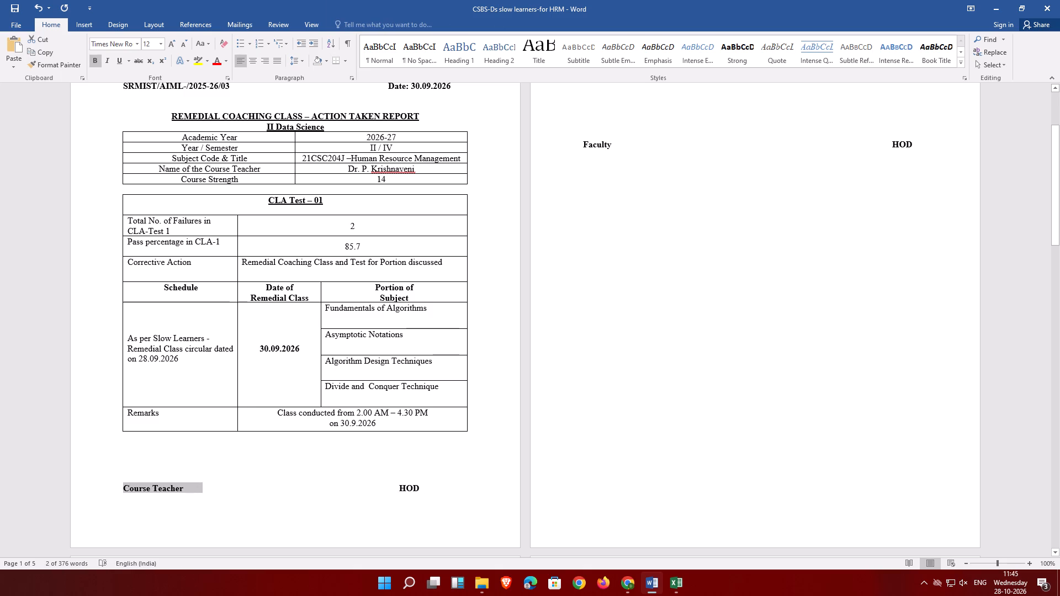
drag(582, 144, 616, 142)
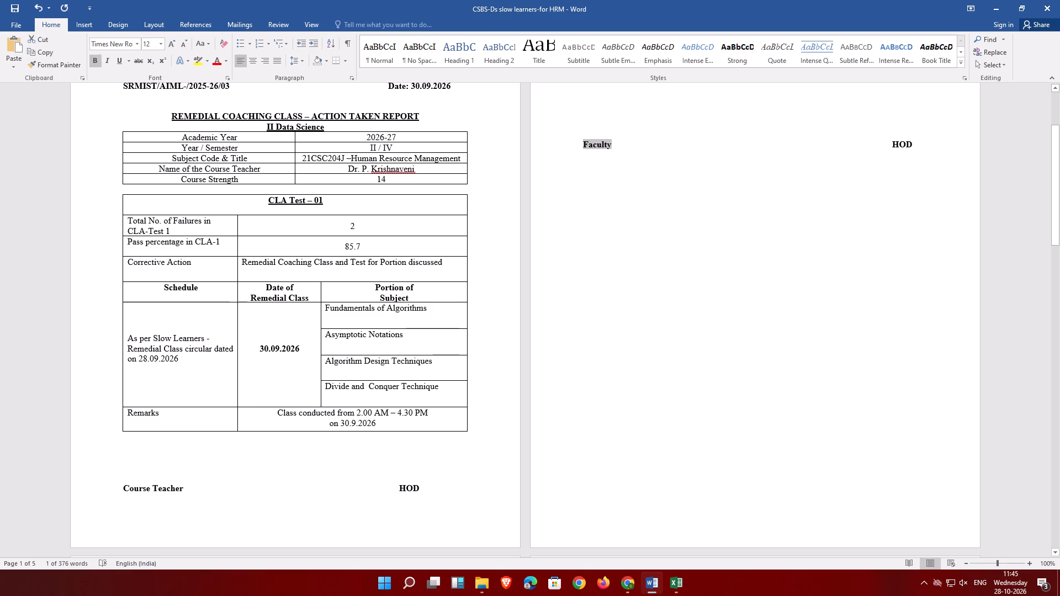
key(ctrl+v)
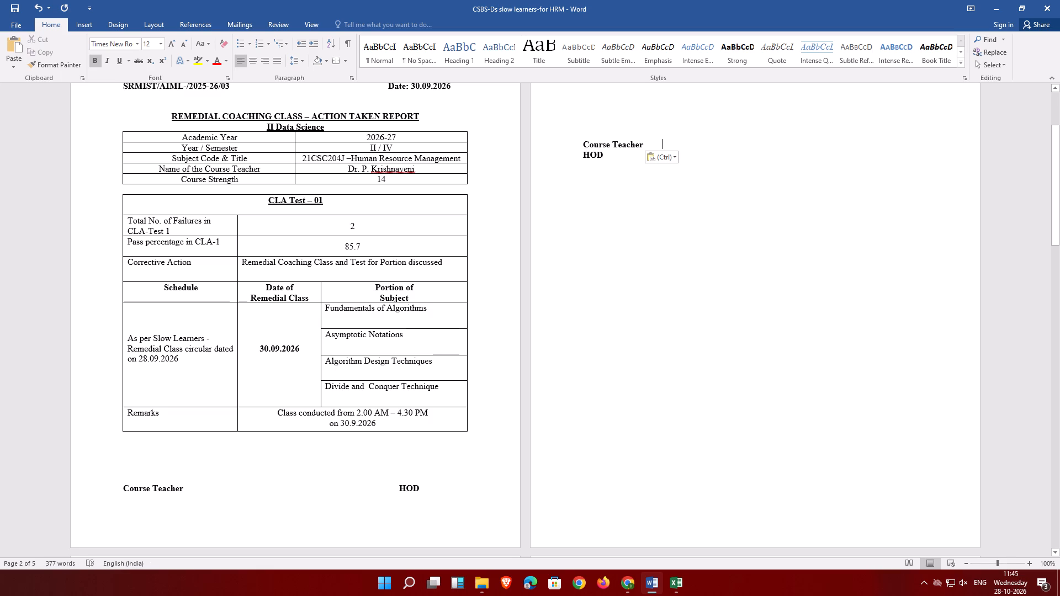
key(Delete)
key(Delete)
Save the document.
click(14, 6)
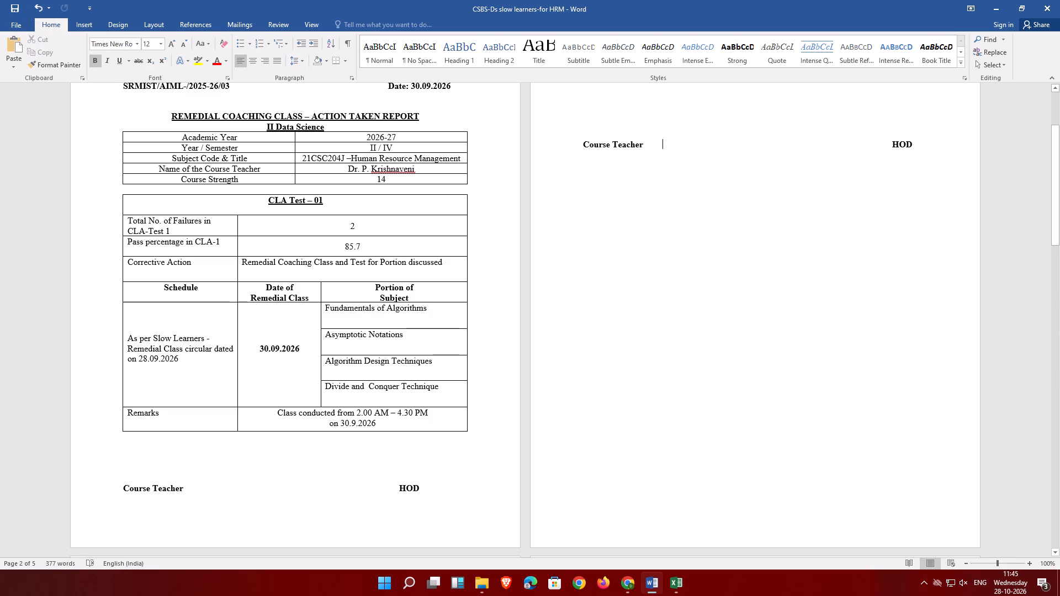
Change the report's reference number to SRMIST/AIML-/2026-27/09.
drag(1055, 205, 1059, 173)
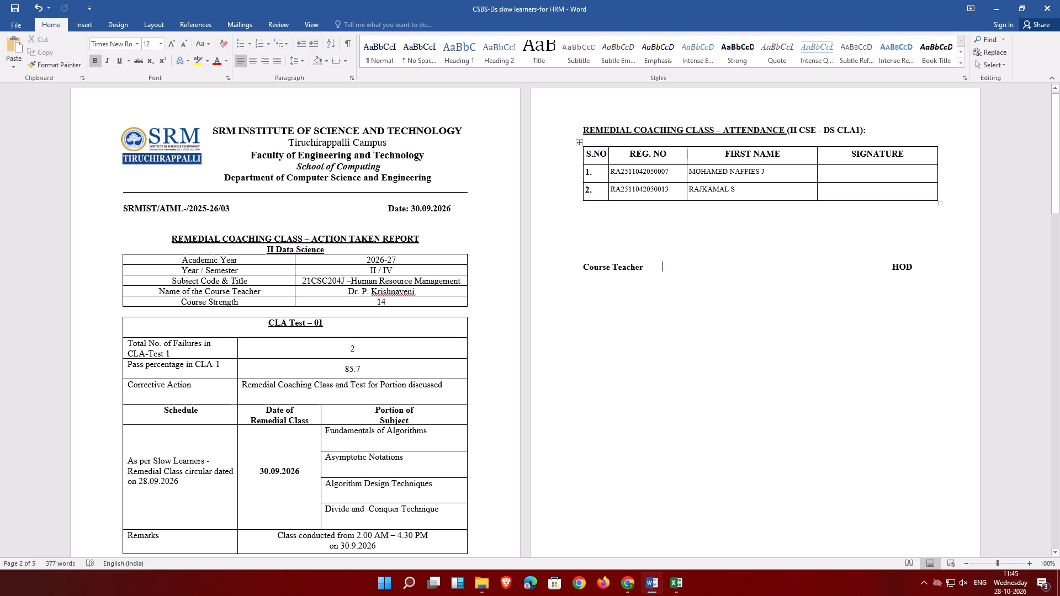
click(231, 210)
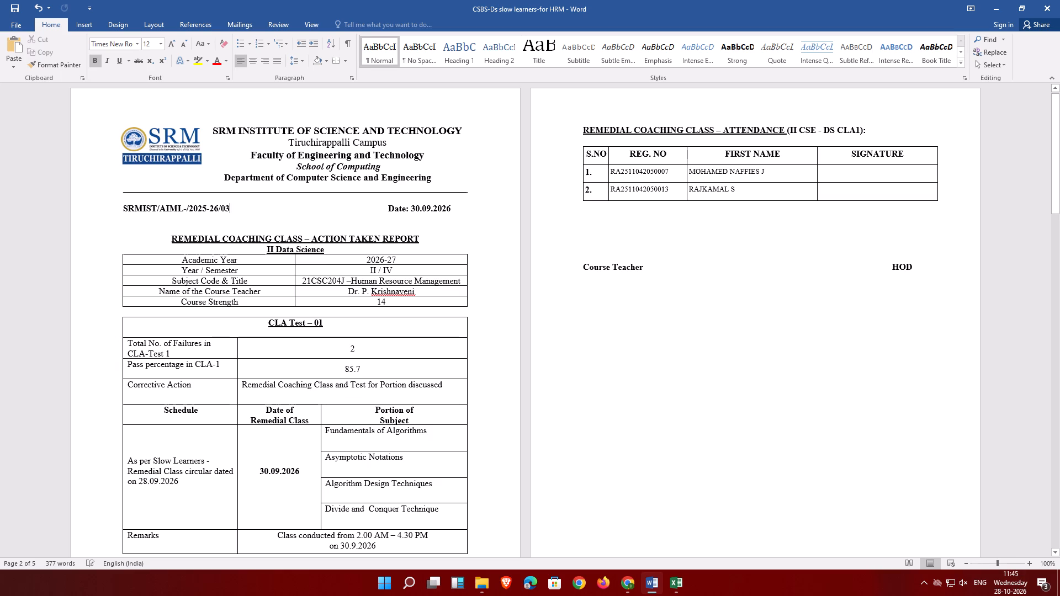
key(BackSpace)
key(9)
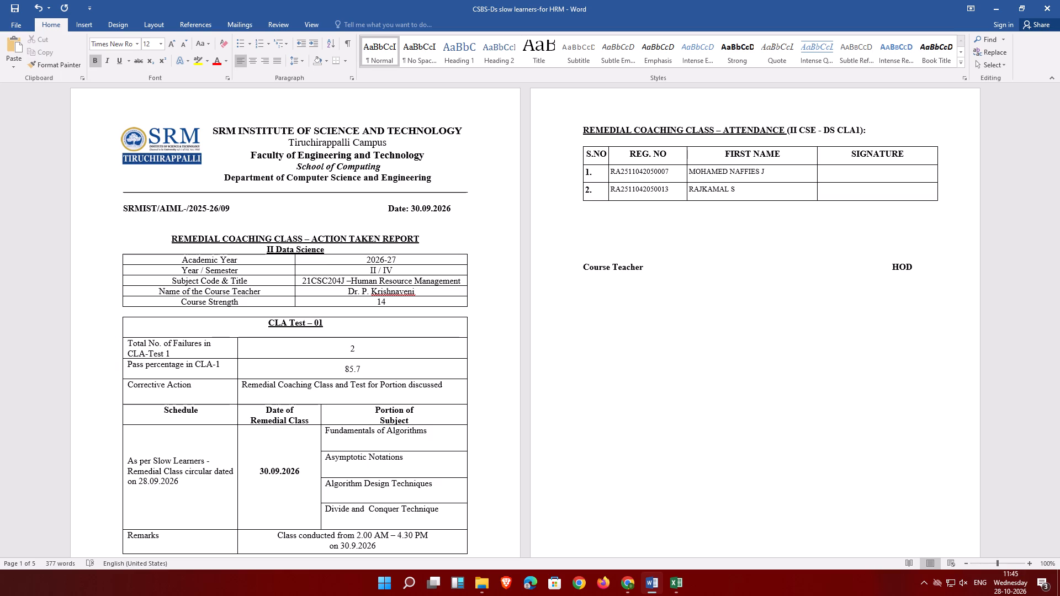
click(202, 207)
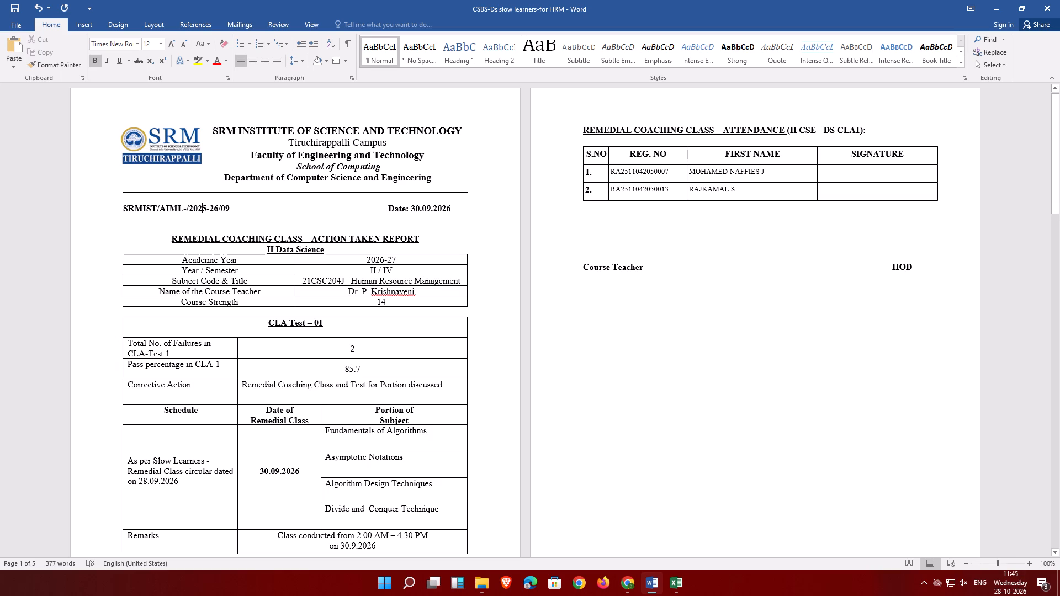
key(Delete)
key(6)
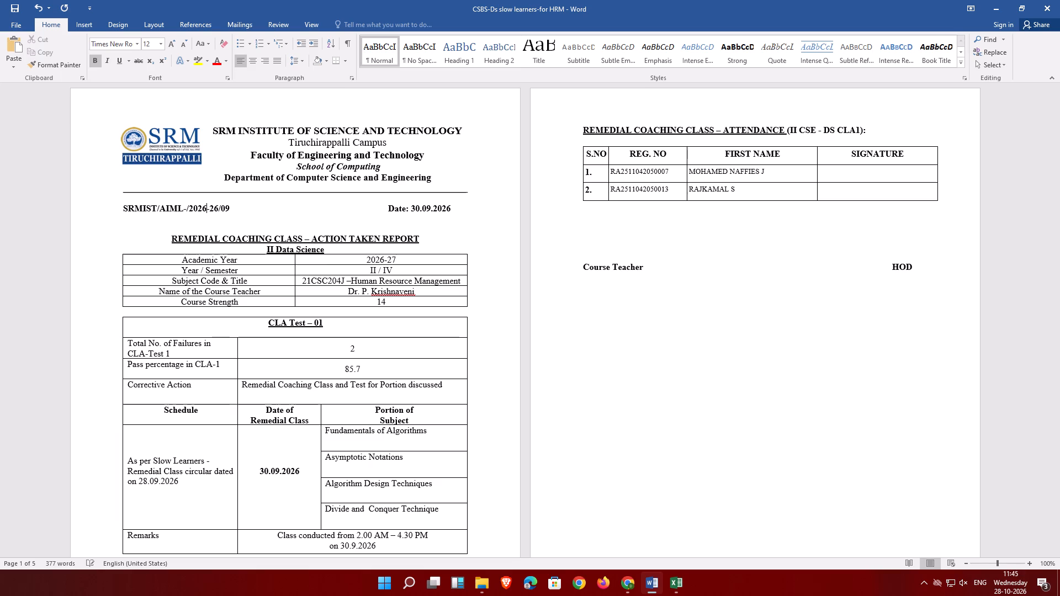
click(214, 210)
key(Delete)
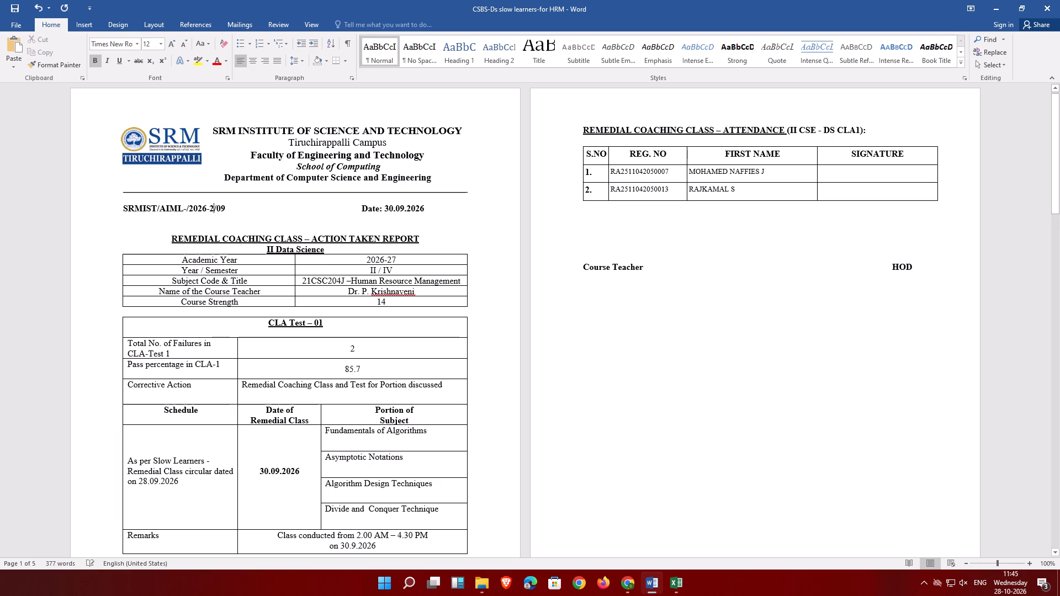
key(7)
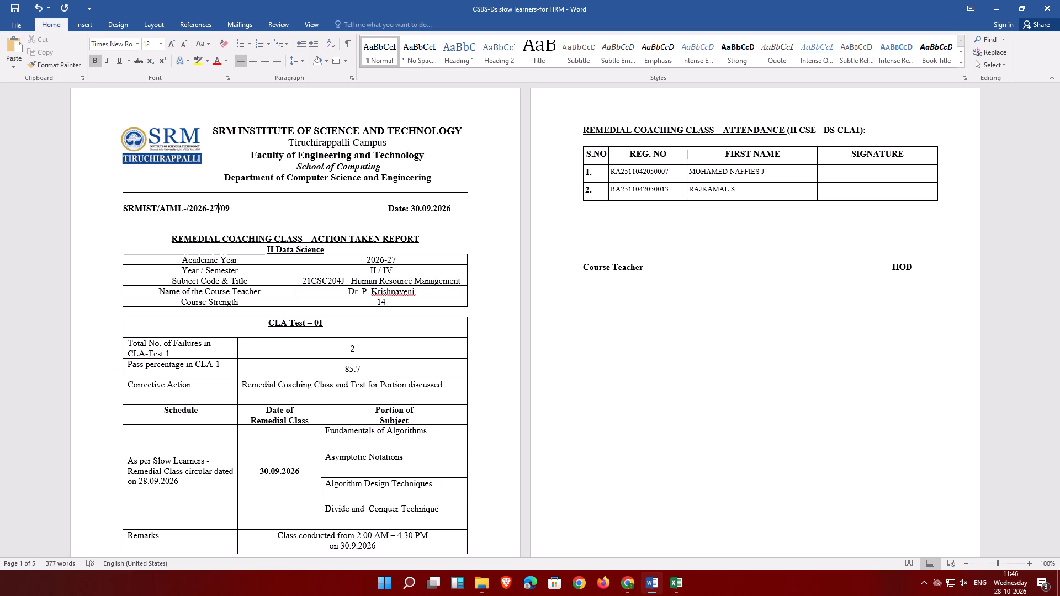
Set the Year / Semester entry in the report's course details table to II / III.
click(397, 269)
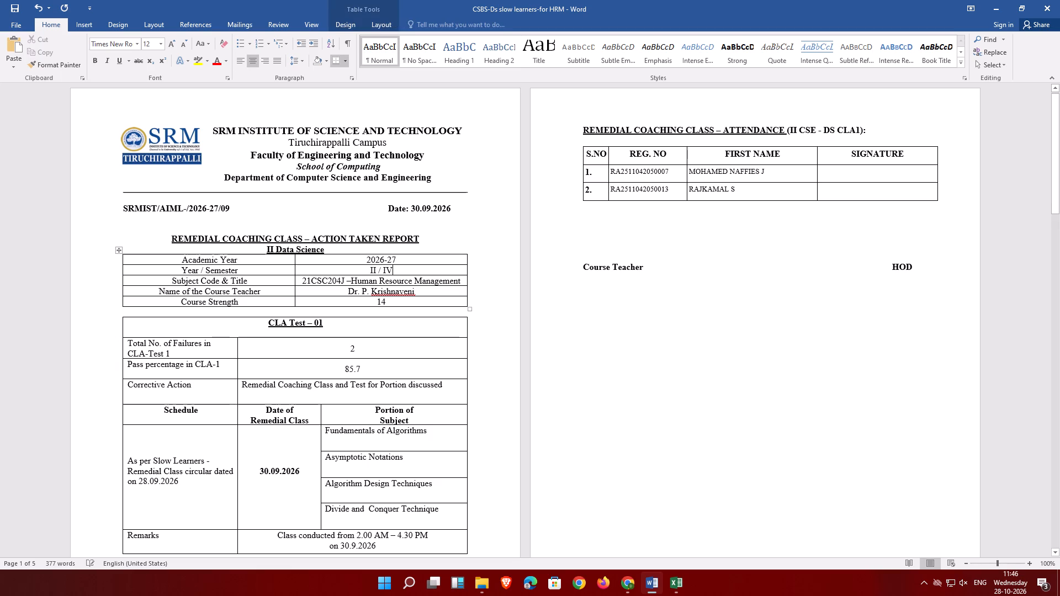
key(BackSpace)
key(BackSpace)
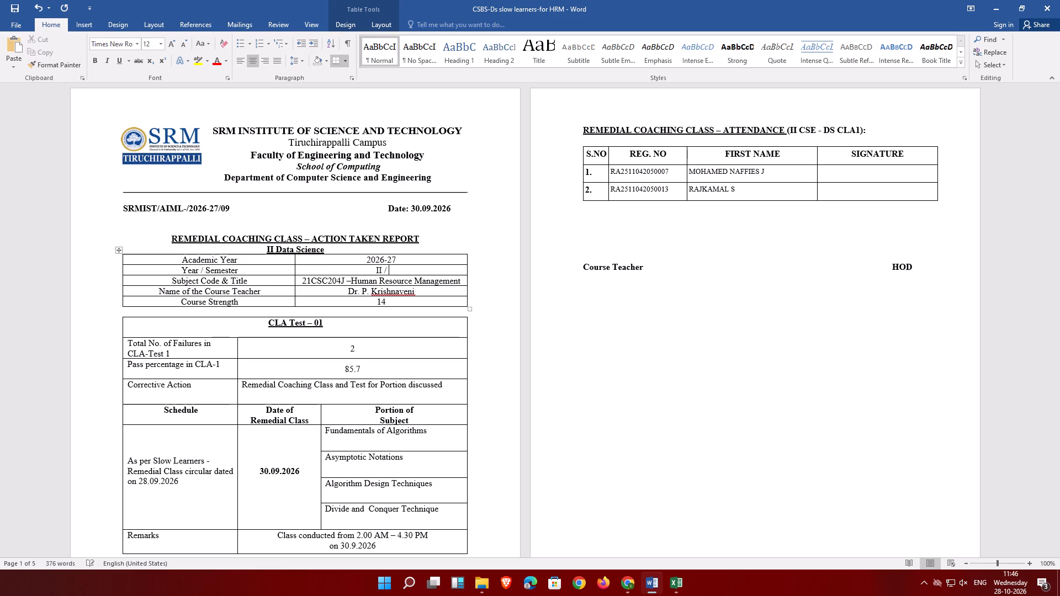
text(III)
Change the class line under the Action Taken Report title to "II Year CSBS", removing "Data Science".
click(275, 248)
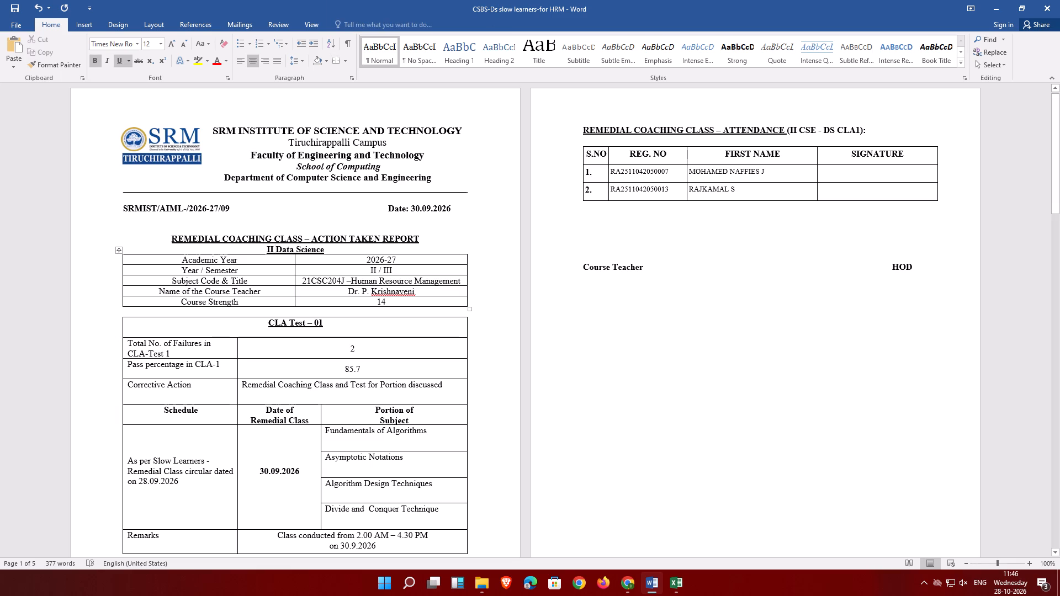
text(Year)
key(space)
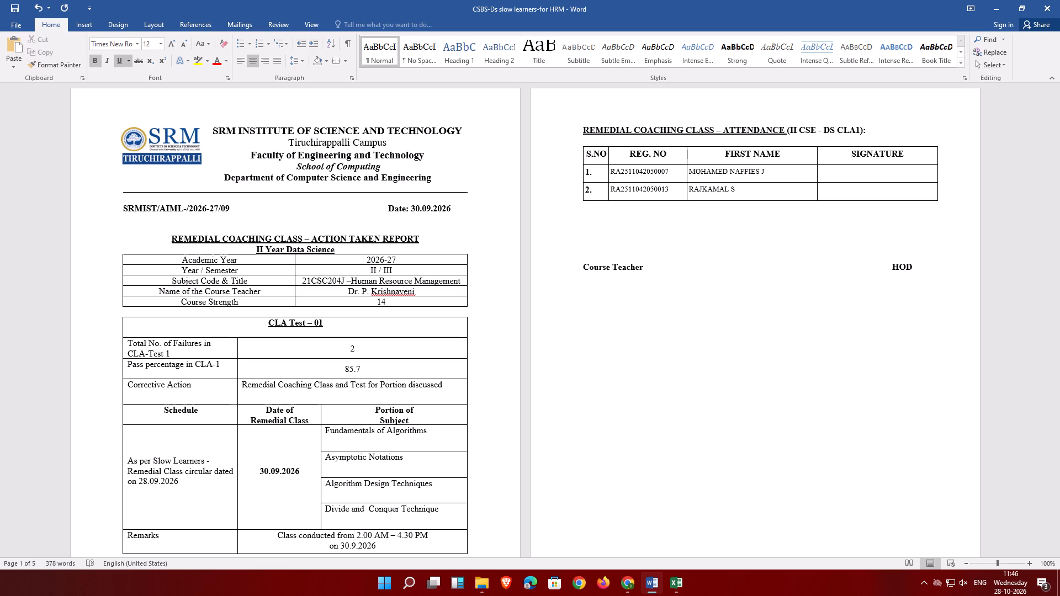
text(CSBS)
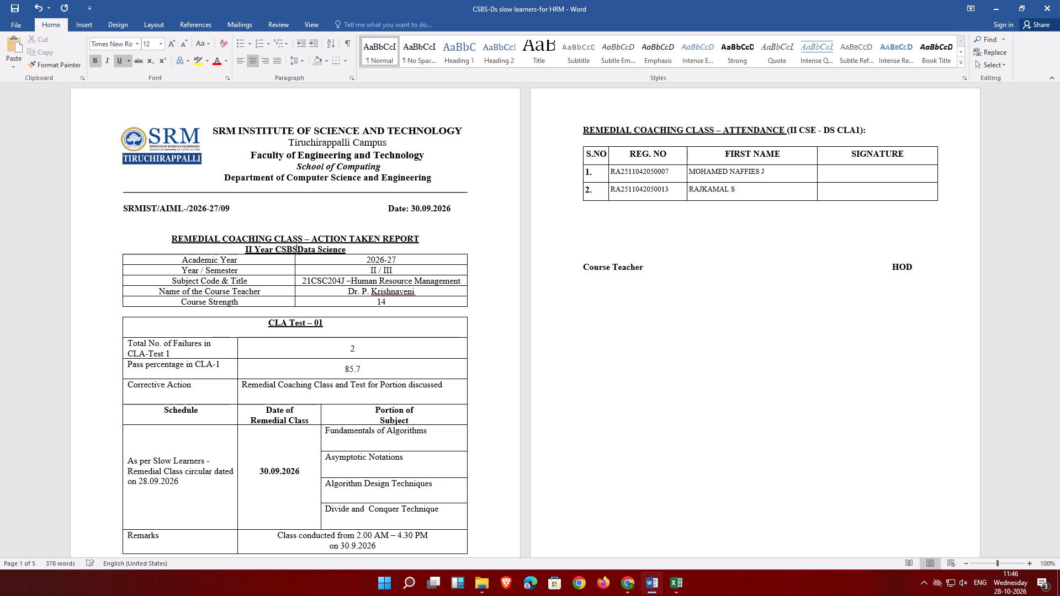
key(Delete)
key(Delete)
key(Delete)
key(Delete)
key(Delete)
key(Delete)
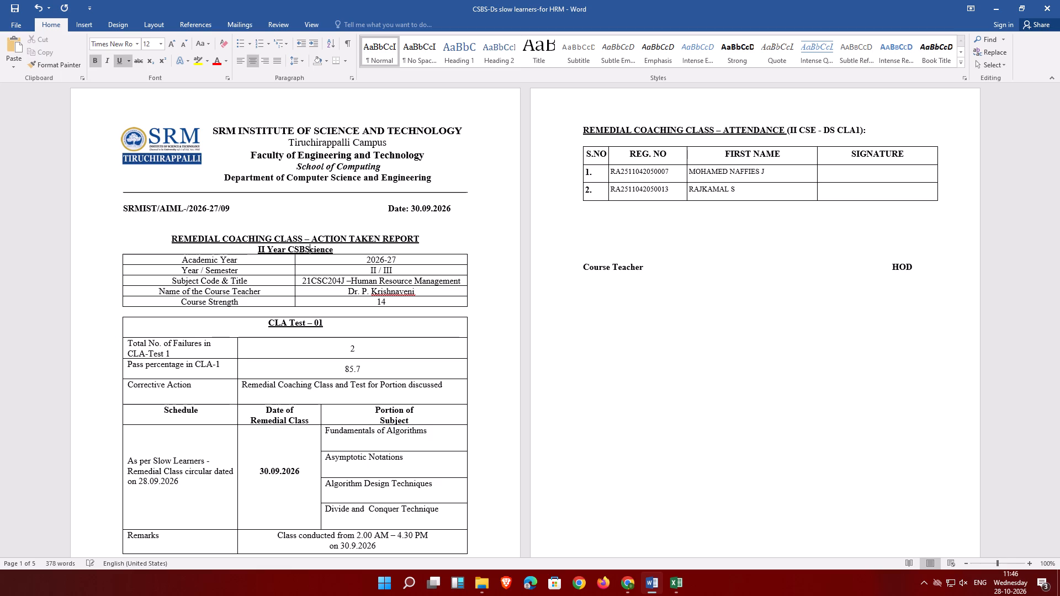
key(Delete)
key(Delete)
key(Delete)
key(Delete)
key(Delete)
key(Delete)
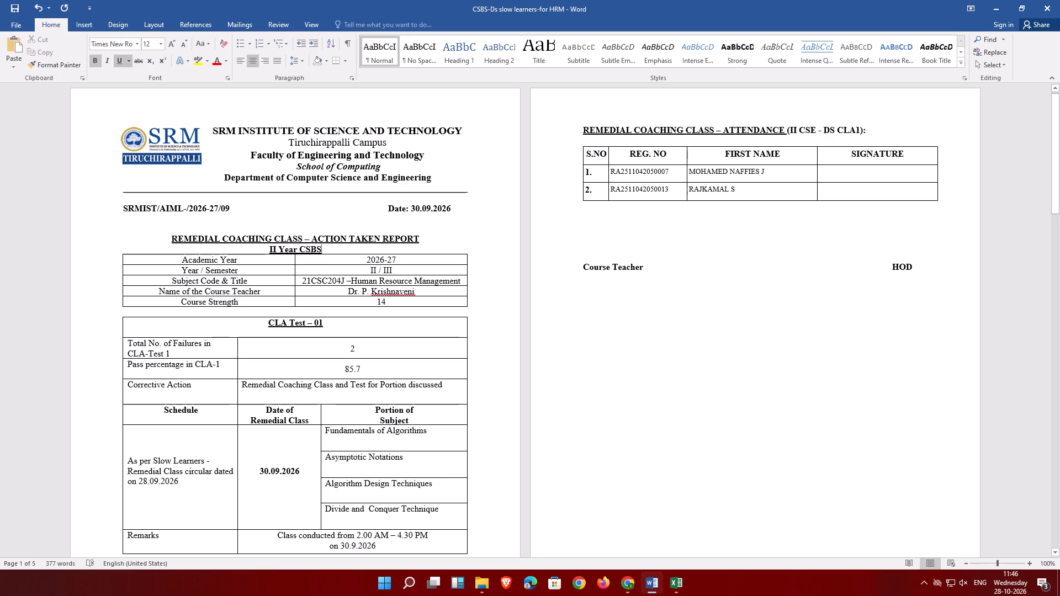
Save the HRM report.
click(13, 9)
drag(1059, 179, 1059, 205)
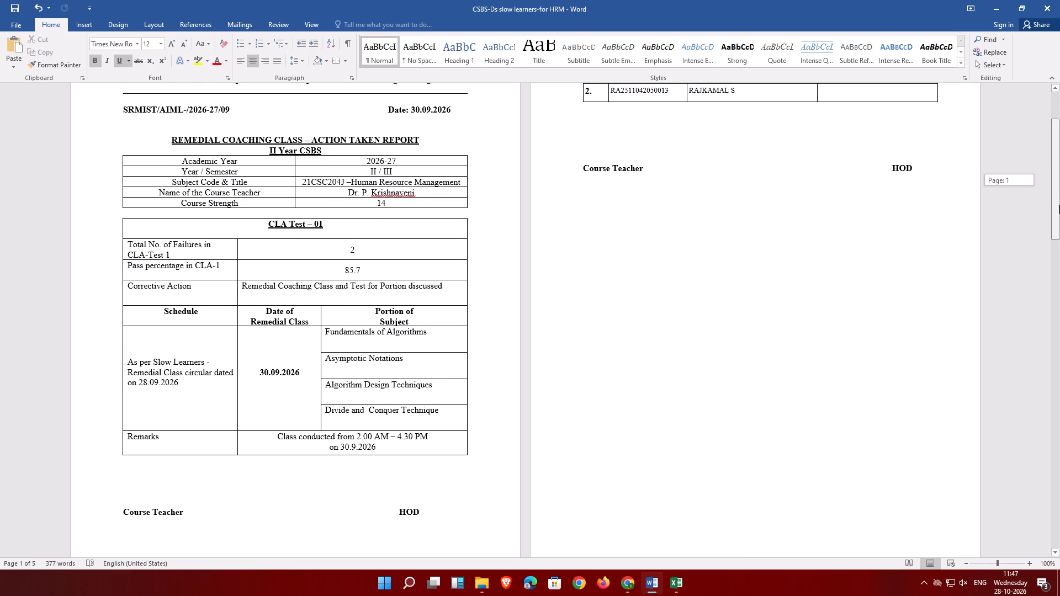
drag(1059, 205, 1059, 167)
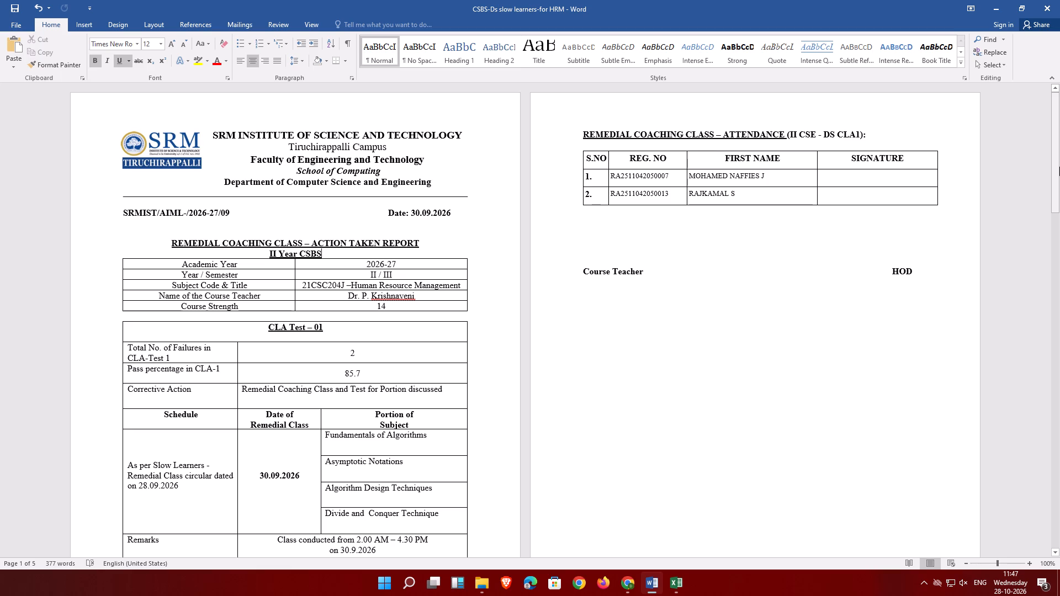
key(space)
Open the document "Circular-slow learners-CLA 1" from the slow learners folder inside CSBS on drive D.
click(481, 584)
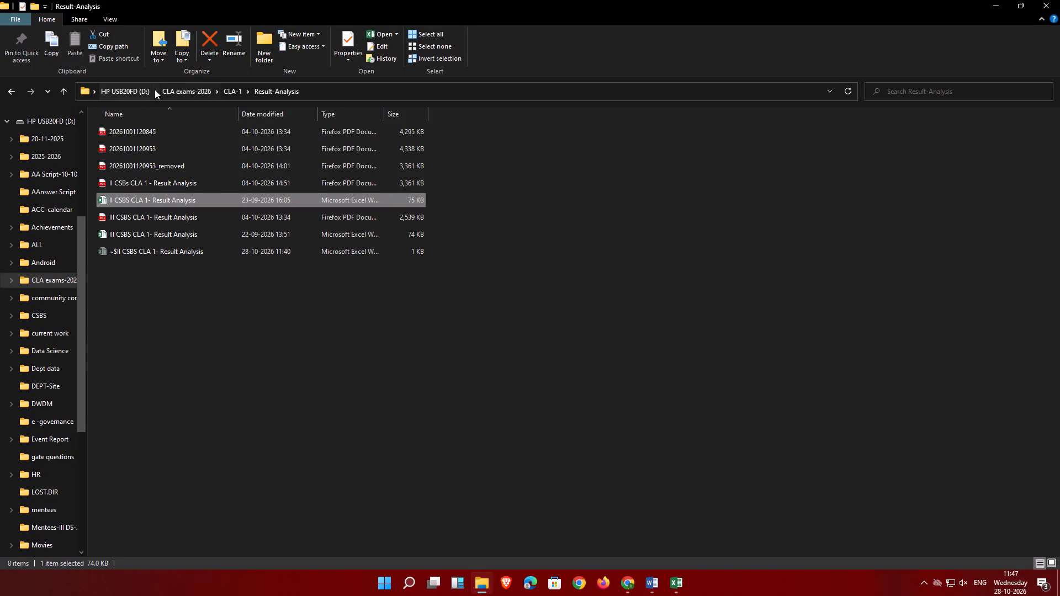
click(139, 89)
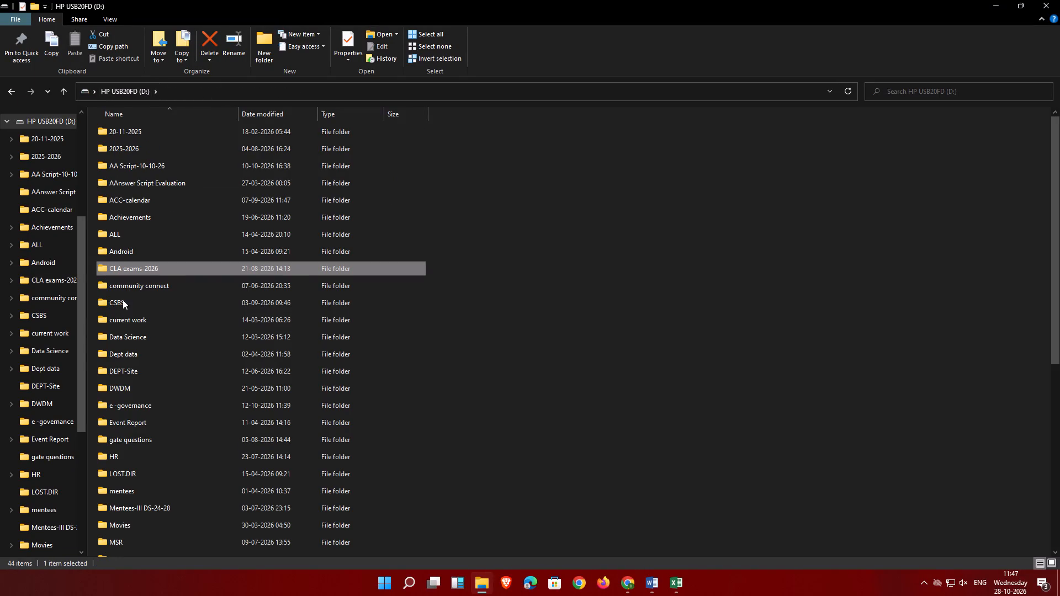
double_click(123, 300)
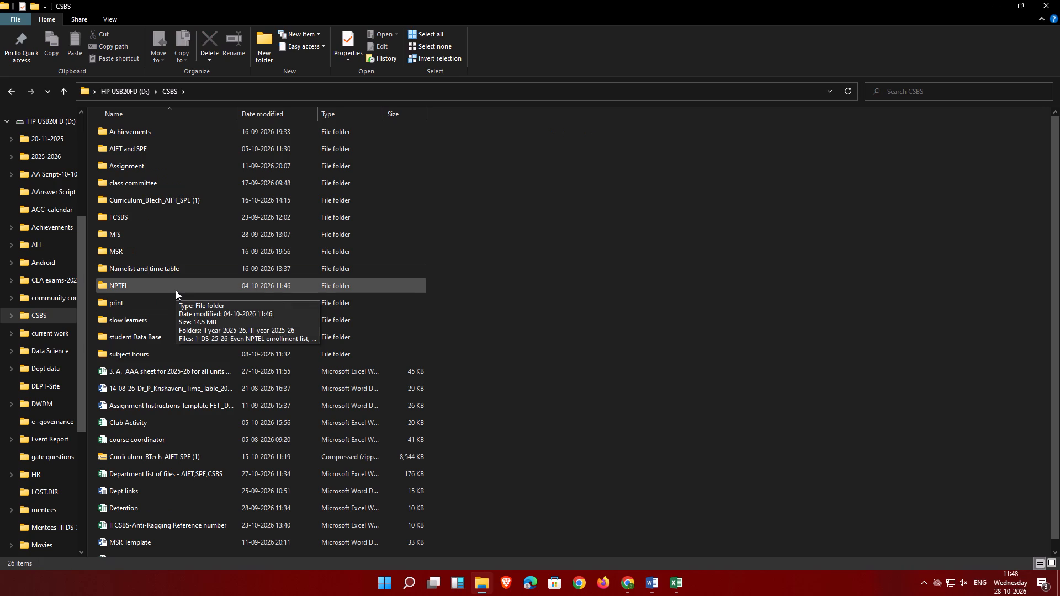
double_click(146, 321)
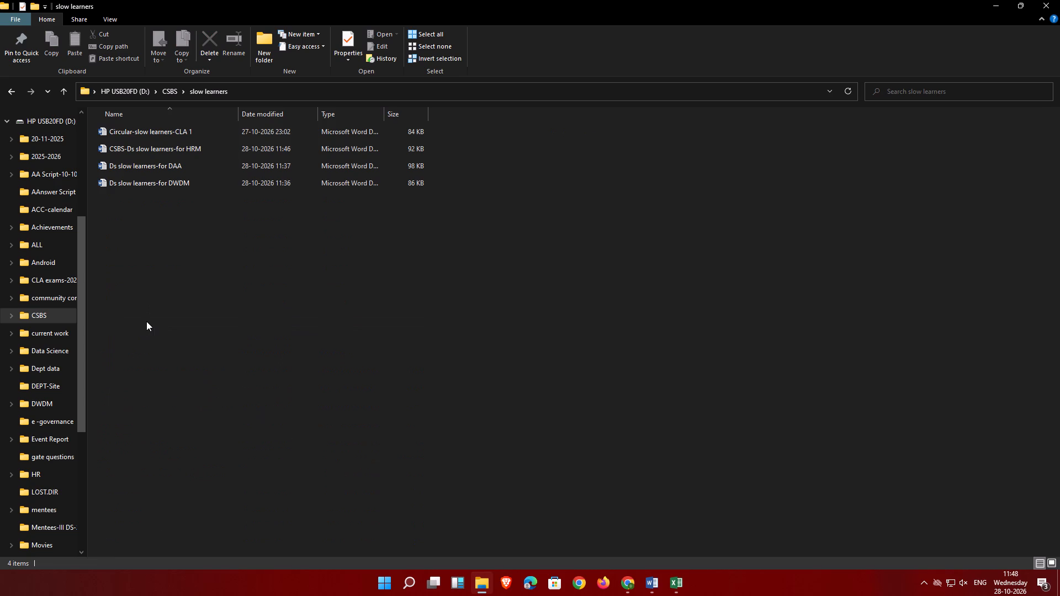
double_click(186, 136)
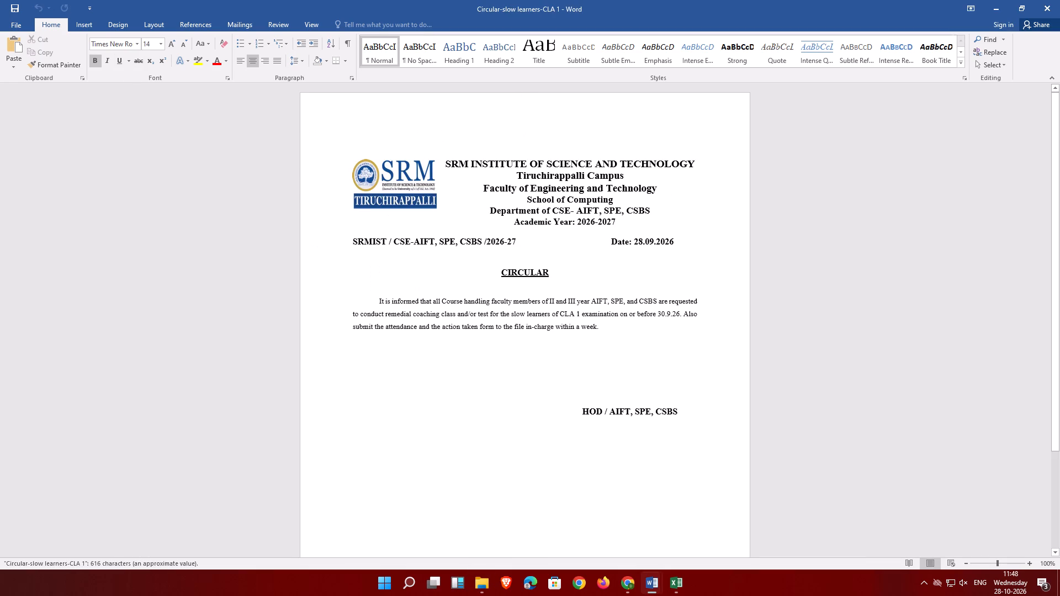
Add a space and a slash after 2026-27 in the circular's reference number.
click(522, 239)
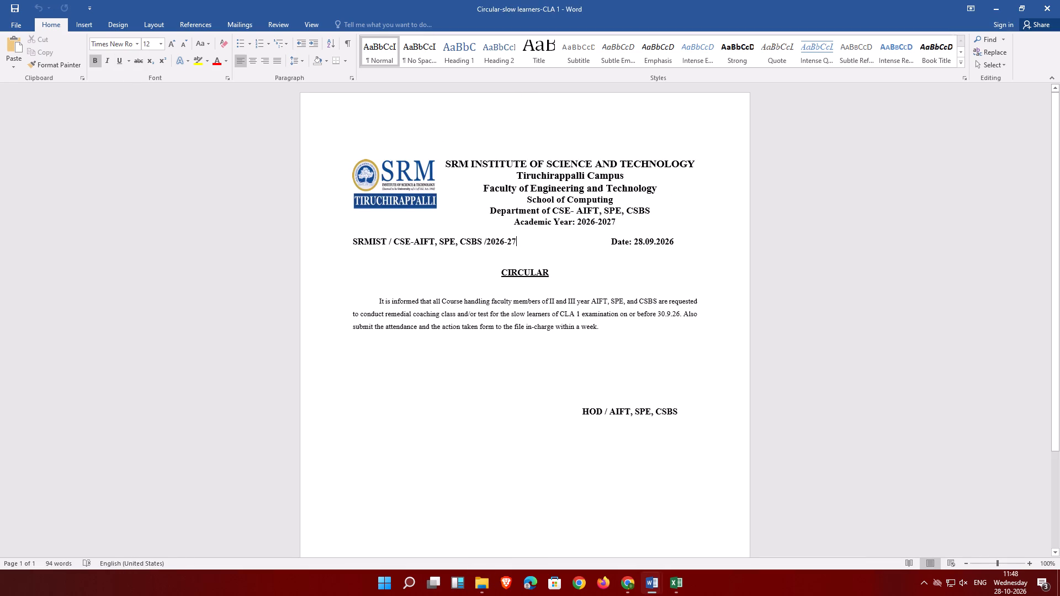
key(space)
key(slash)
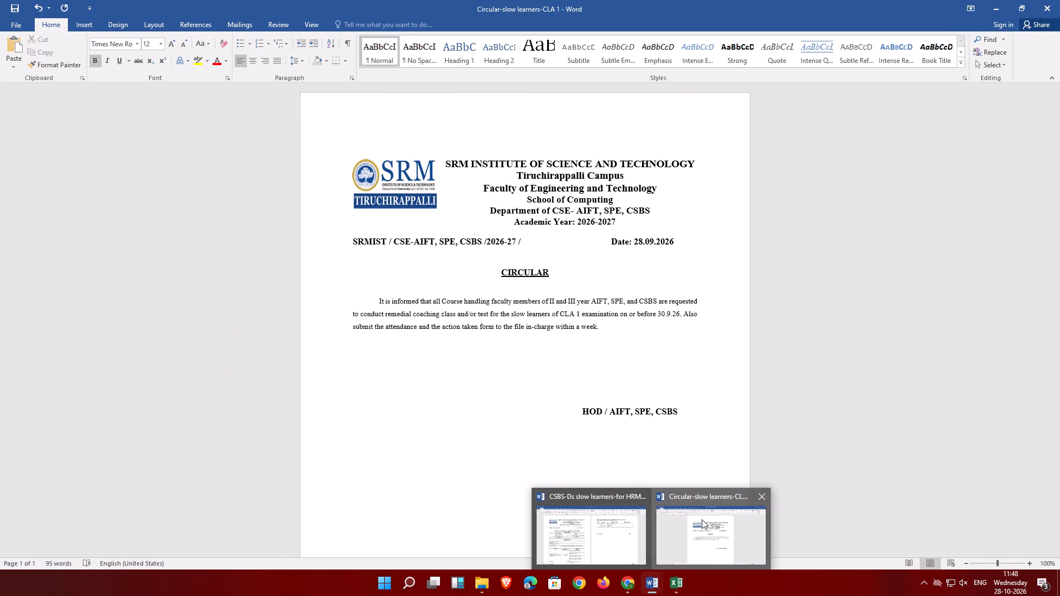
click(702, 519)
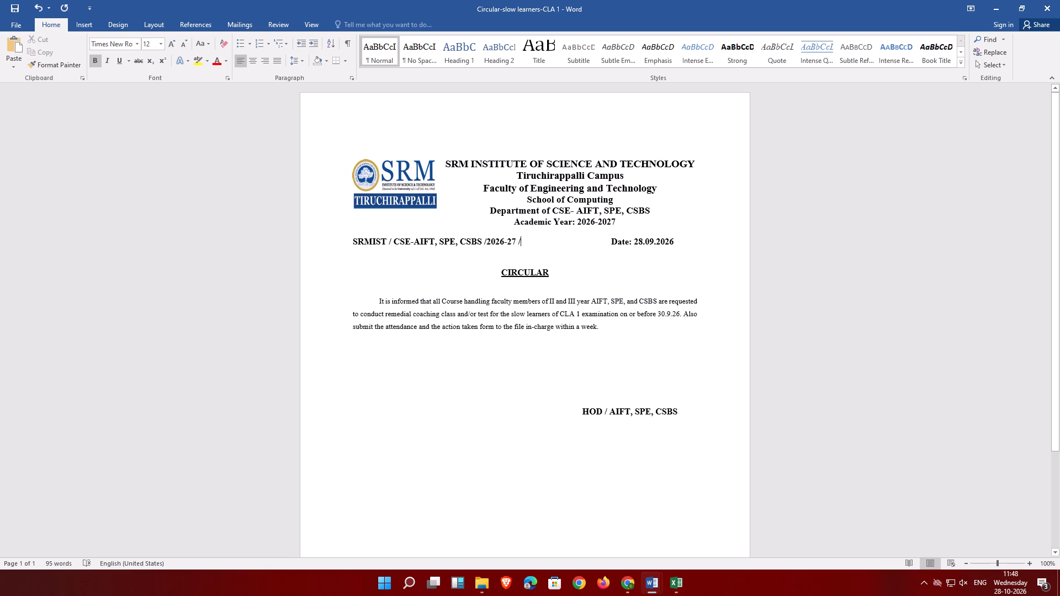
Remove the spaces on both sides of the slash after SRMIST in the circular's reference number.
key(Left)
key(Left)
key(Left)
key(Left)
key(Left)
key(Left)
key(Left)
key(Left)
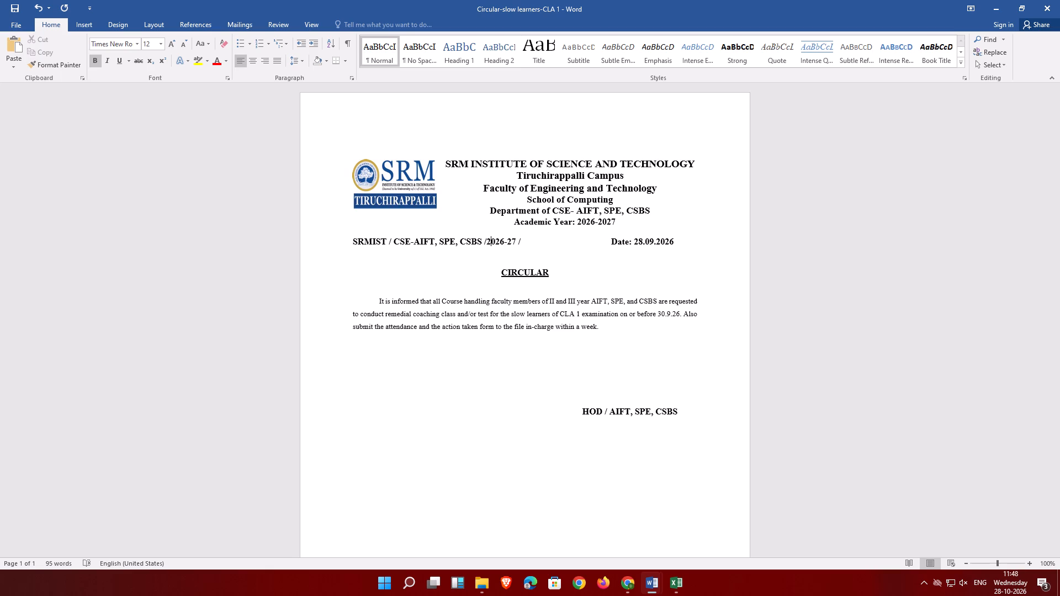
key(Left)
key(Left)
key(Left)
key(Left)
key(Left)
key(Left)
key(Left)
key(Left)
key(Left)
key(Left)
key(Left)
key(Left)
key(Left)
key(Left)
key(Left)
key(Left)
key(Left)
key(Left)
key(Left)
key(Left)
key(Left)
key(Left)
key(Left)
key(Left)
key(BackSpace)
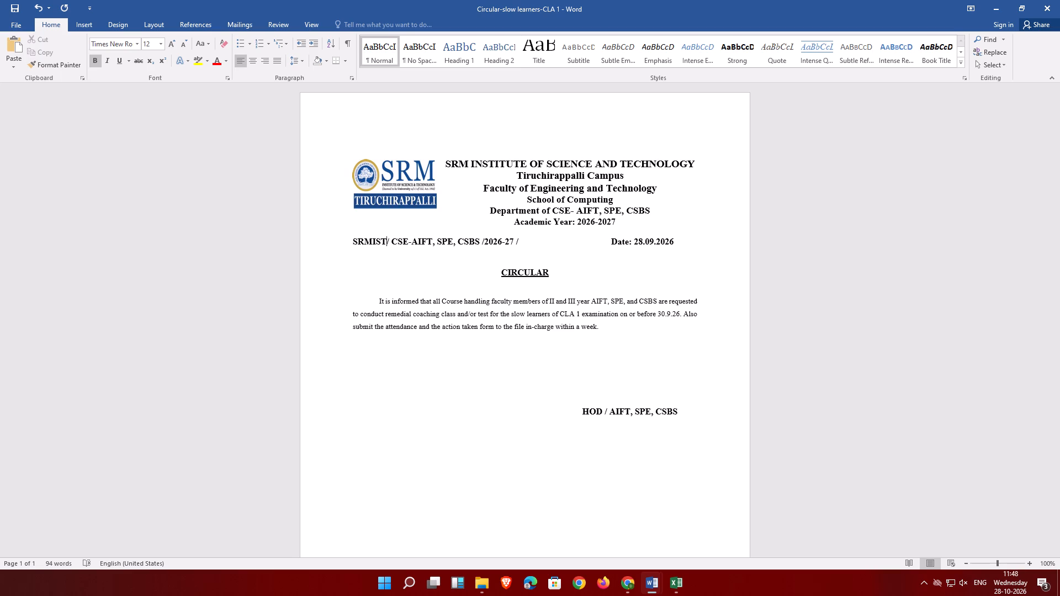
key(Right)
key(Delete)
Delete "CSE-" before AIFT in the circular's reference number.
key(Right)
key(Right)
key(Right)
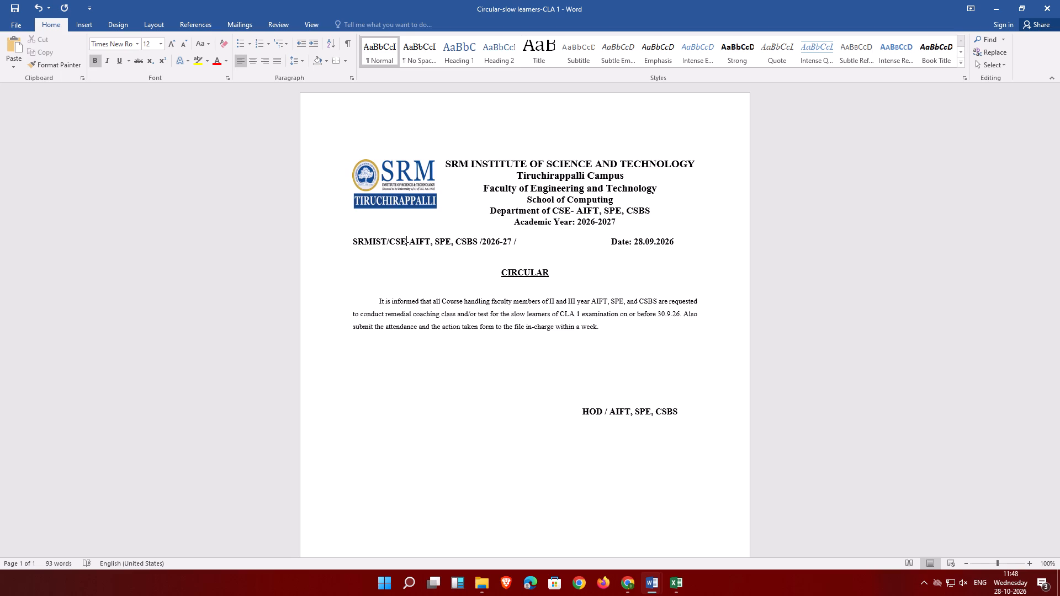
key(Right)
key(Right)
key(Right)
key(Right)
key(Right)
key(Right)
key(Left)
key(Left)
key(Left)
key(Left)
key(Left)
key(BackSpace)
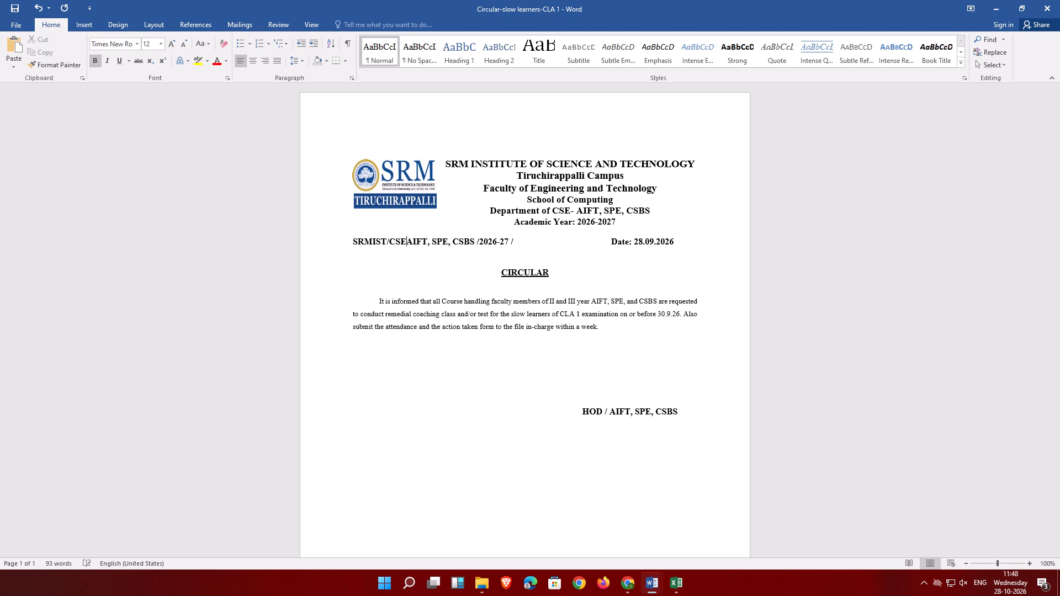
key(BackSpace)
key(BackSpace)
key(BackSpace)
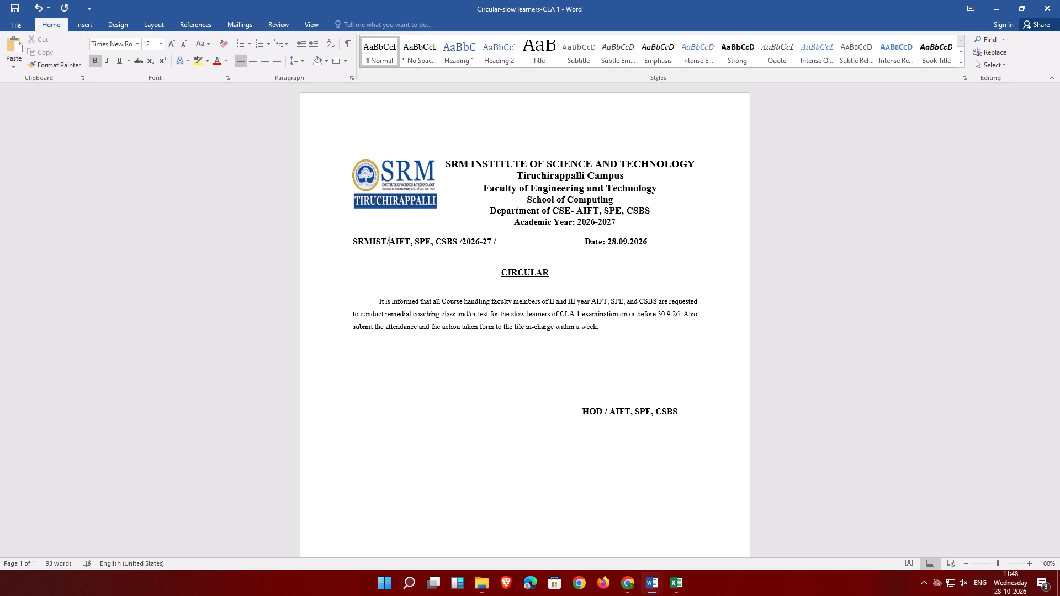
Remove the spaces after the commas in the reference number so the department part reads "AIFT,SPE,CSBS".
key(Right)
key(Right)
key(Right)
key(Right)
key(Right)
key(Right)
key(Right)
key(Right)
key(Right)
key(Right)
key(Right)
key(Right)
key(Right)
key(Right)
key(Right)
key(Right)
key(Right)
key(Right)
key(Right)
key(Right)
key(Left)
key(Left)
key(Left)
key(Left)
key(Left)
key(Left)
key(Left)
key(Left)
key(Left)
key(Left)
key(Left)
key(Left)
key(Left)
key(Left)
key(BackSpace)
key(Right)
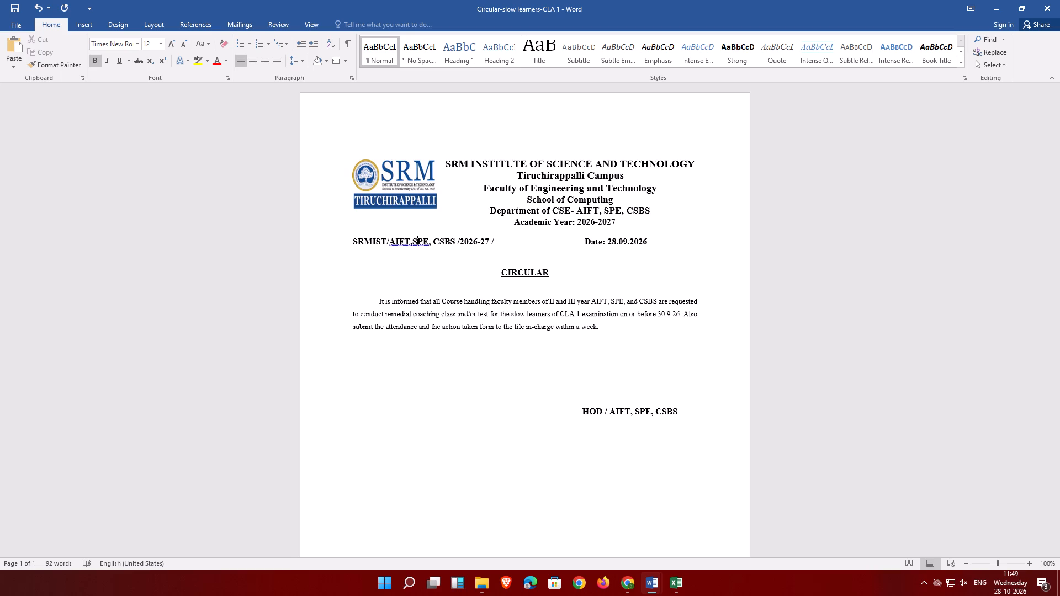
key(Right)
key(Right)
key(Right)
key(Delete)
Remove the spaces before the slashes on either side of 2026-27 in the reference number.
key(Right)
key(Right)
key(Right)
key(Right)
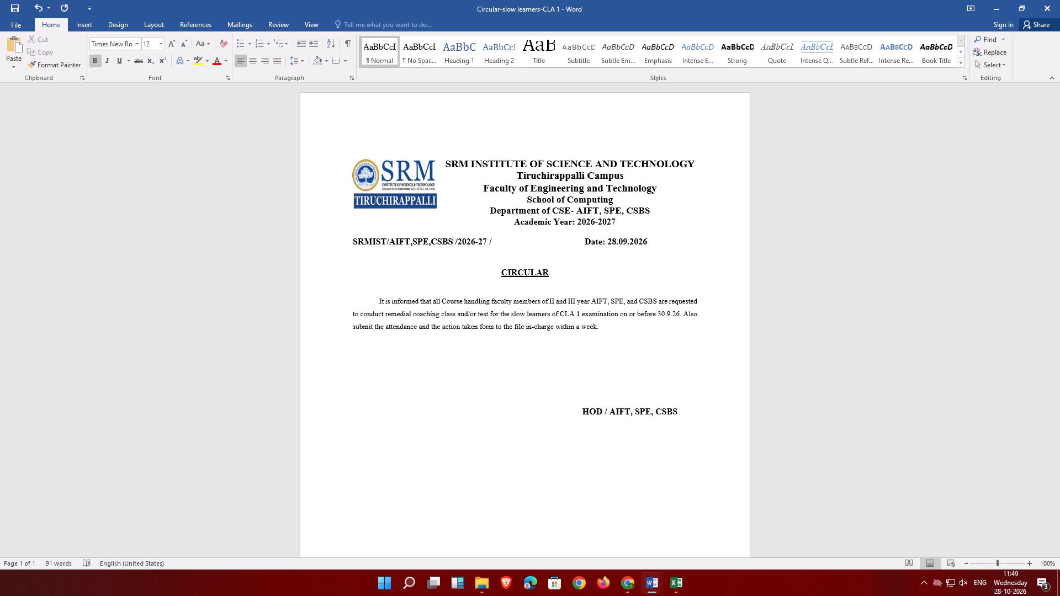
key(Delete)
key(Right)
key(Right)
key(Right)
key(Right)
key(Right)
key(Right)
key(Right)
key(Right)
key(Delete)
Add 09 after the final slash of the circular's reference number.
key(Right)
text(09)
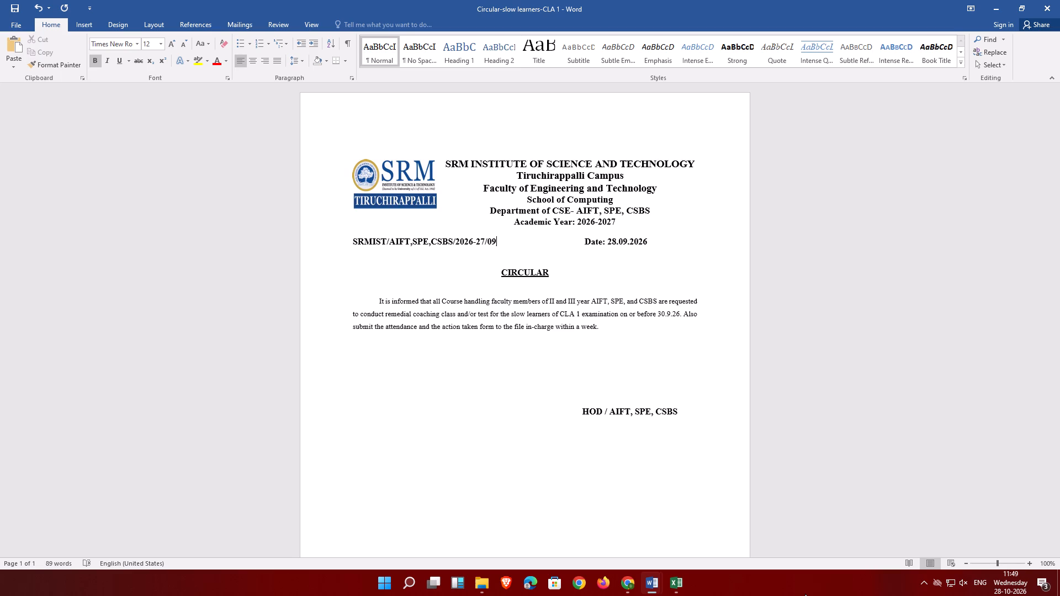
Change the "on or before" deadline in the circular's body text to 1.10.26.
click(659, 313)
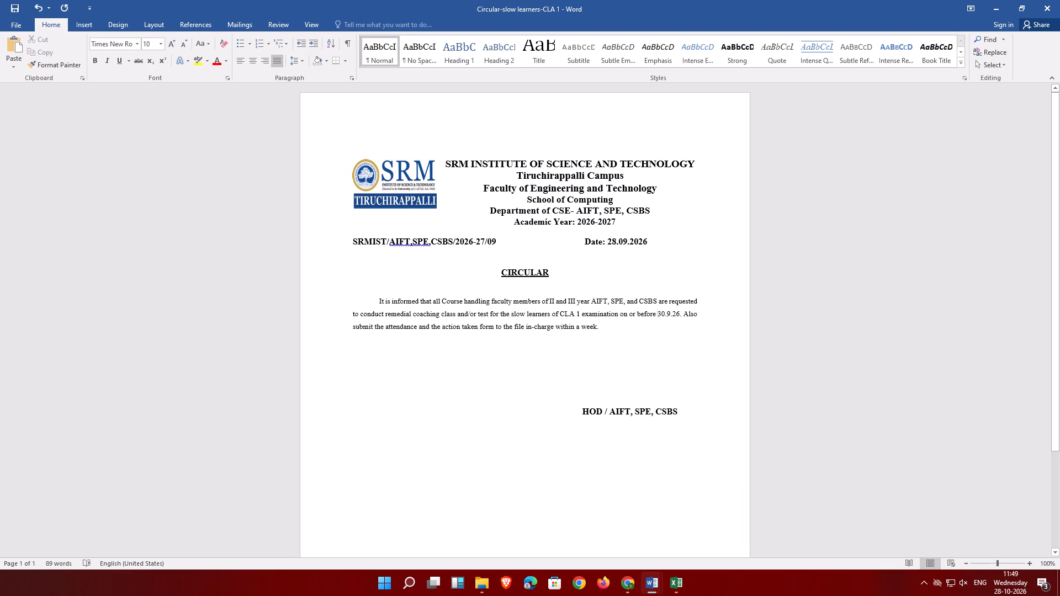
key(Delete)
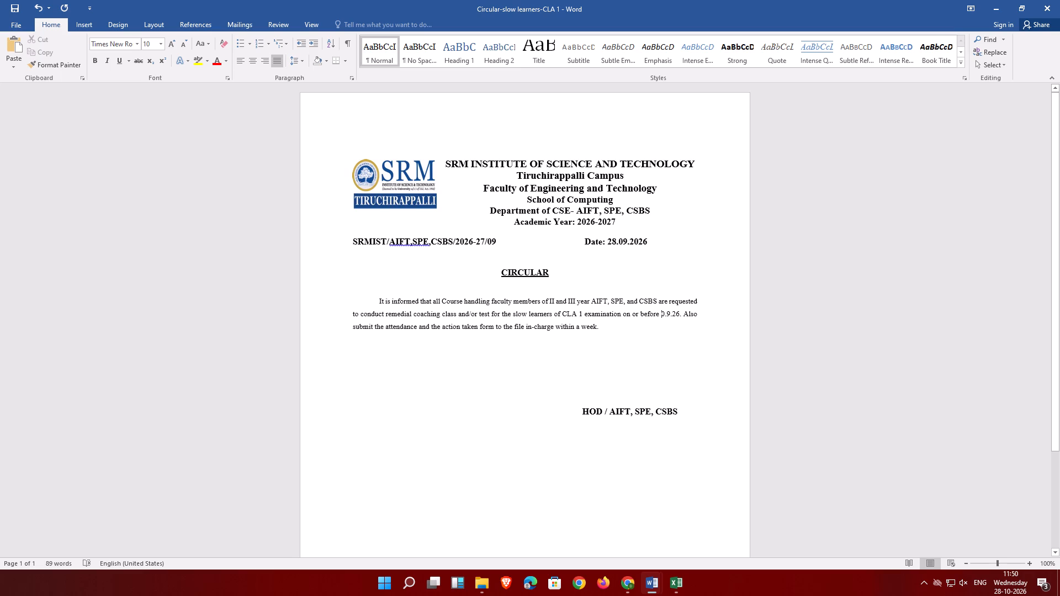
key(1)
key(Delete)
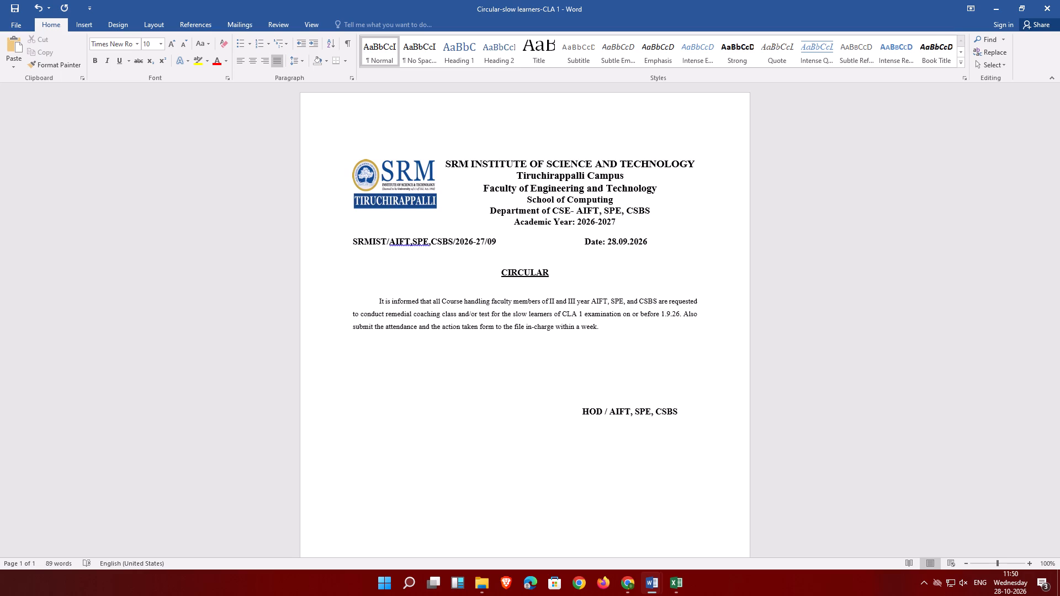
key(Right)
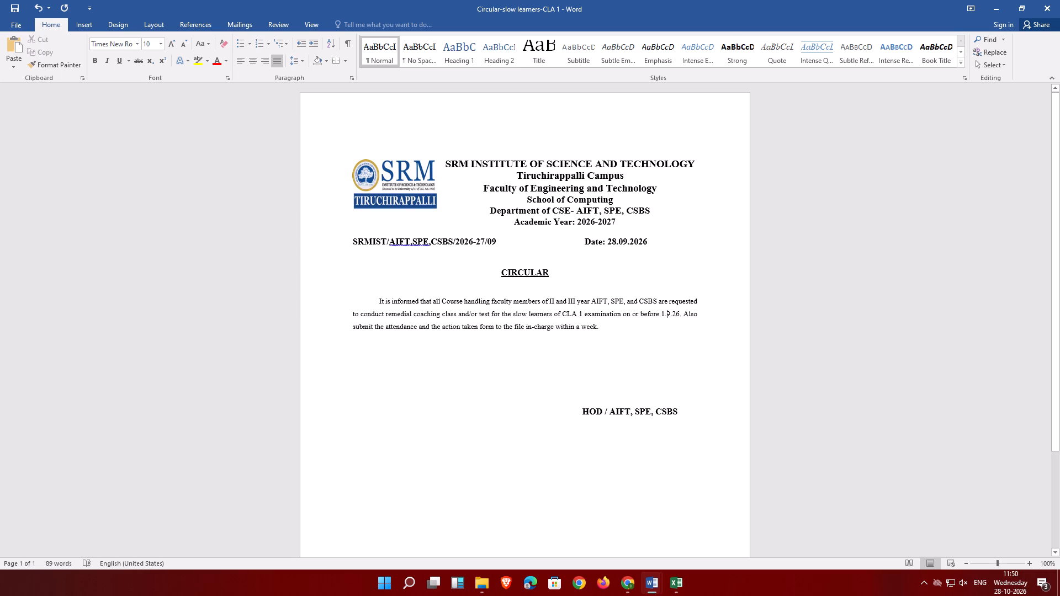
text(02)
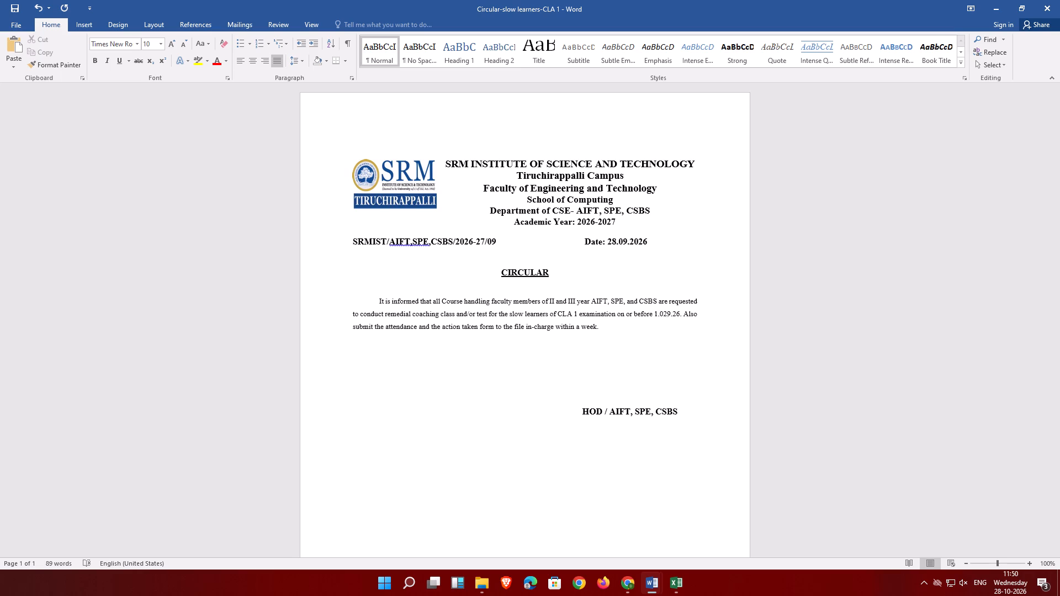
key(Delete)
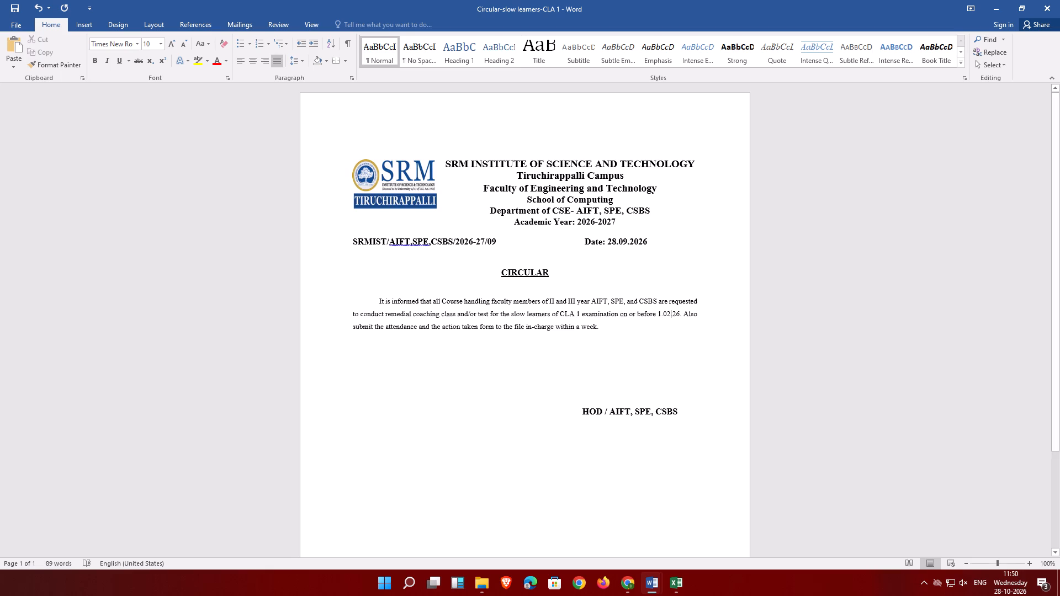
key(BackSpace)
key(BackSpace)
key(1)
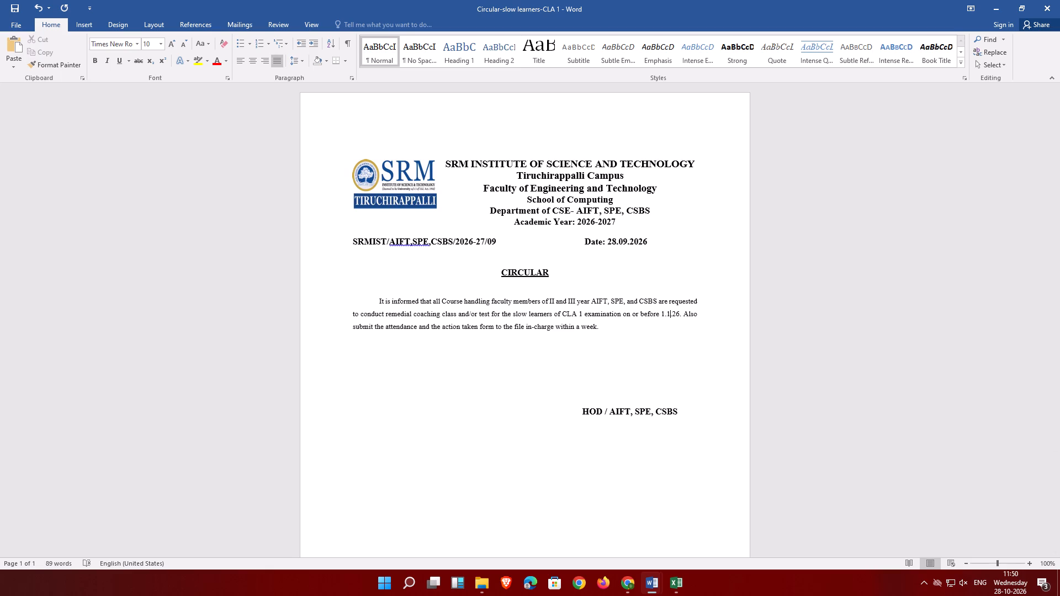
key(0)
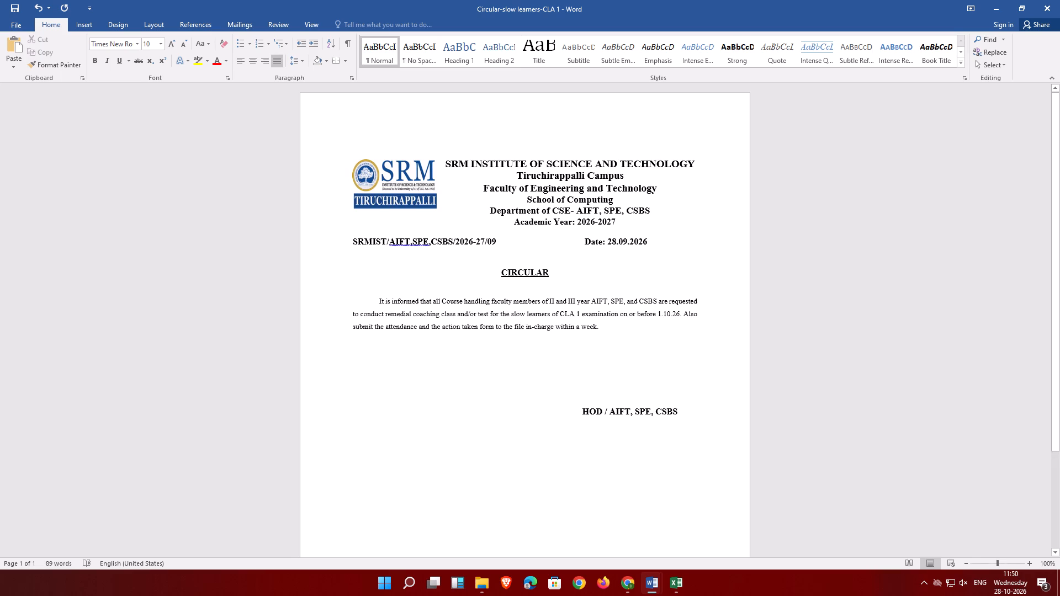
Save the circular.
triple_click(14, 8)
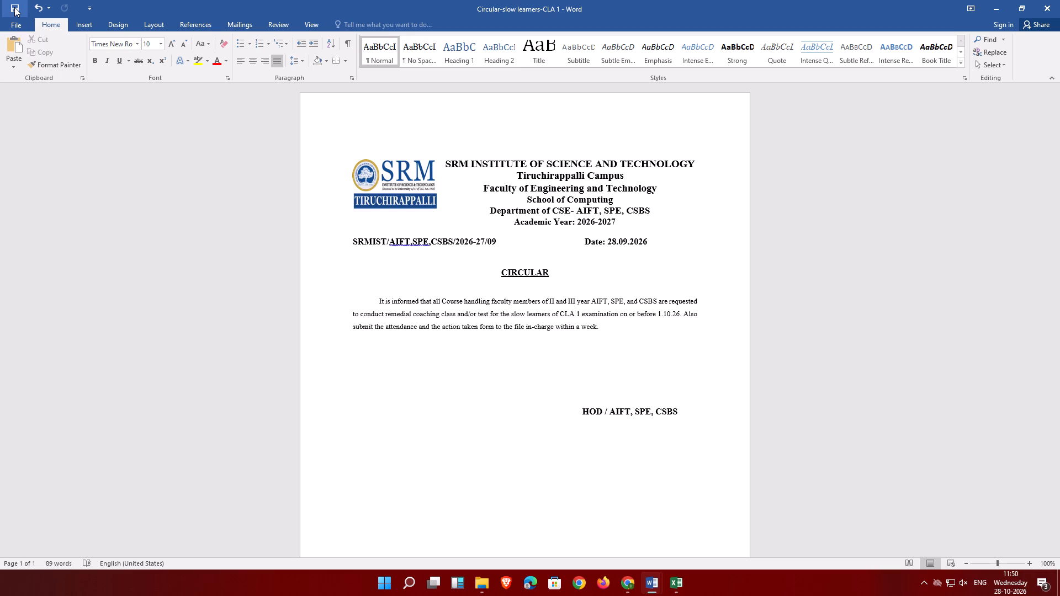
click(14, 7)
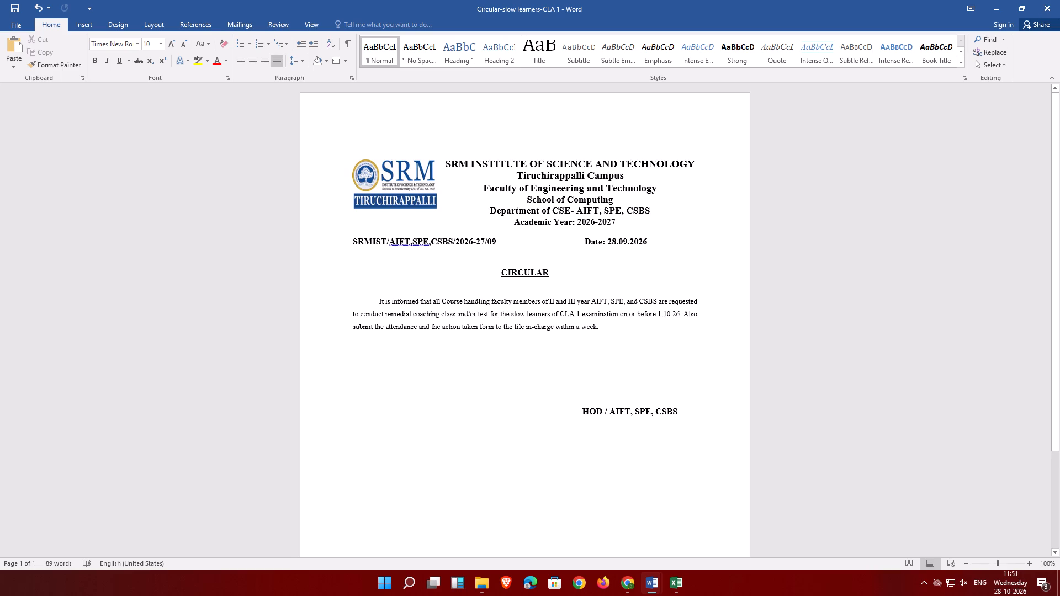
Insert an extra space between "of" and "II" in the first sentence of the circular's body.
click(550, 304)
key(space)
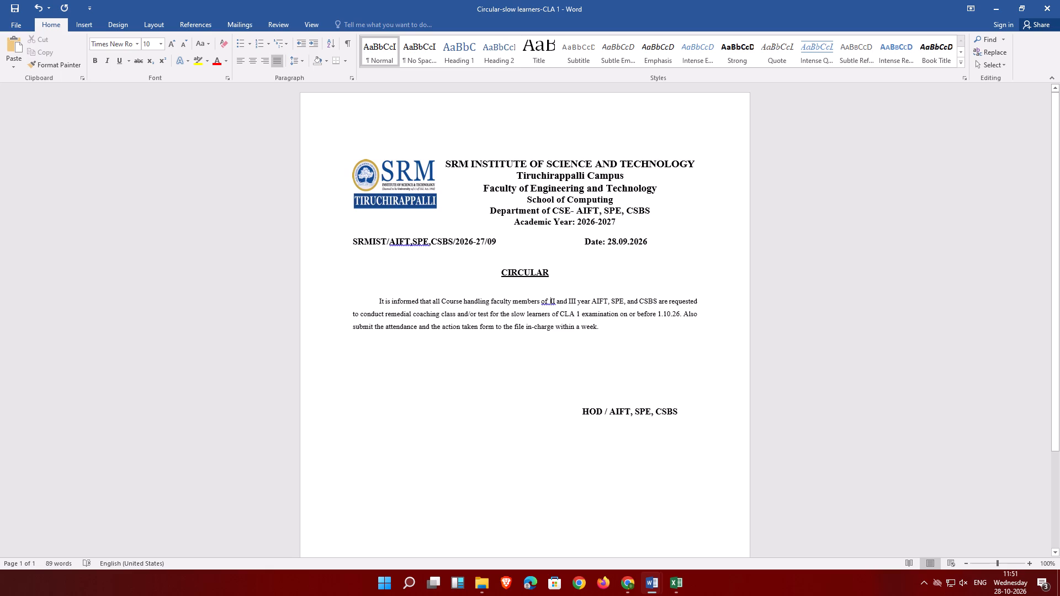
Save the circular again with the added space.
click(14, 4)
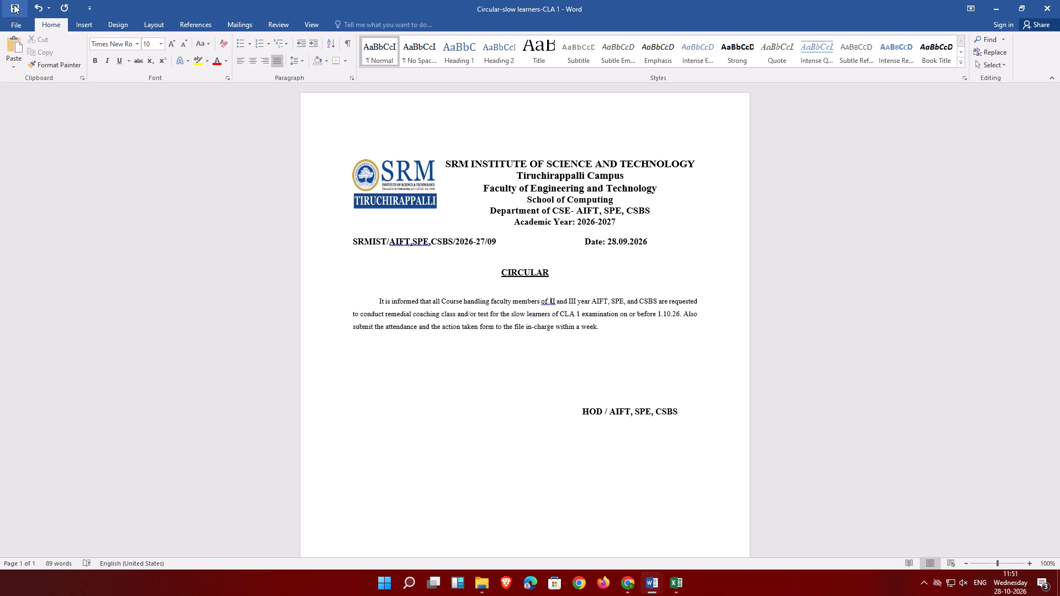
Close the circular and copy the Circular-slow learners-CLA 1 file from the slow learners folder into the CSBS print folder.
click(1045, 5)
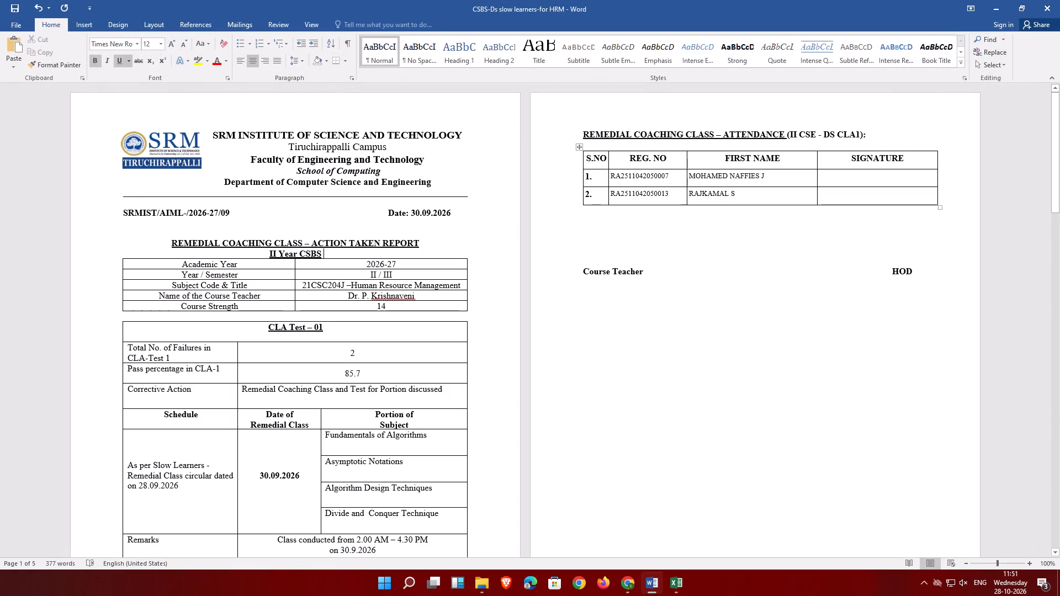
click(483, 586)
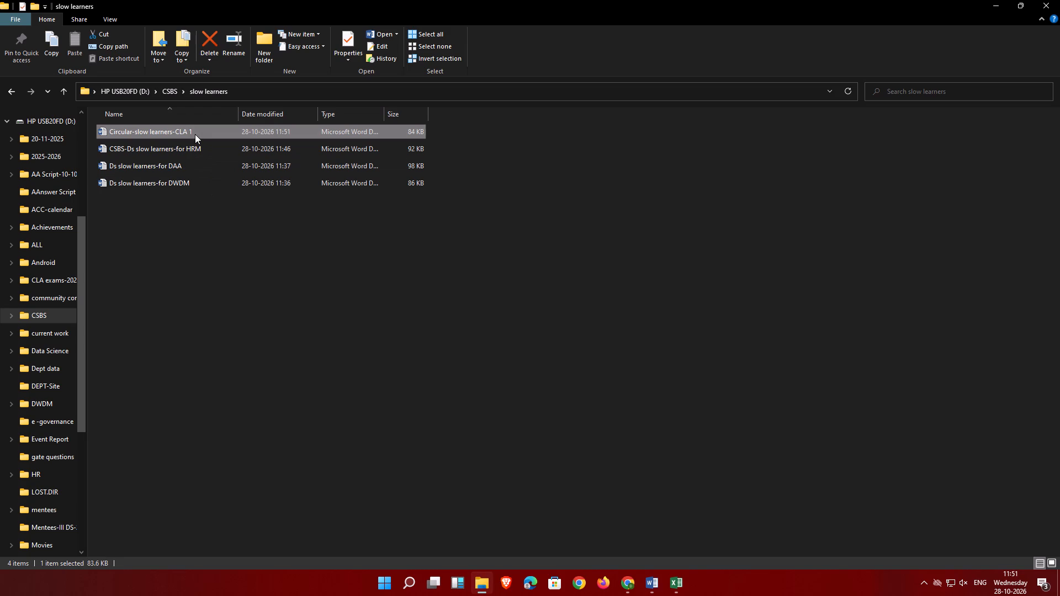
right_click(195, 134)
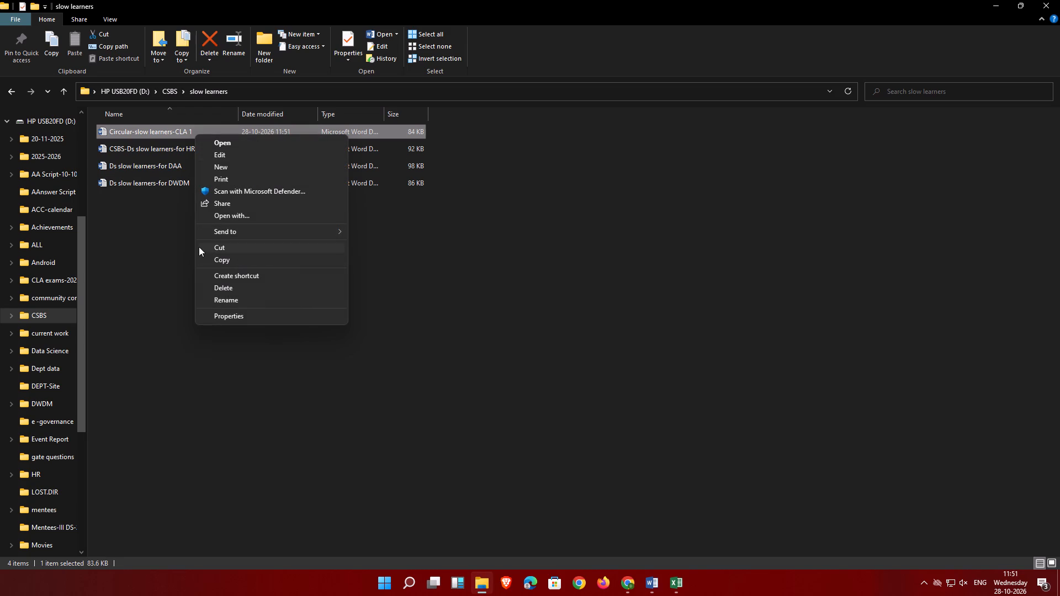
click(223, 257)
click(173, 87)
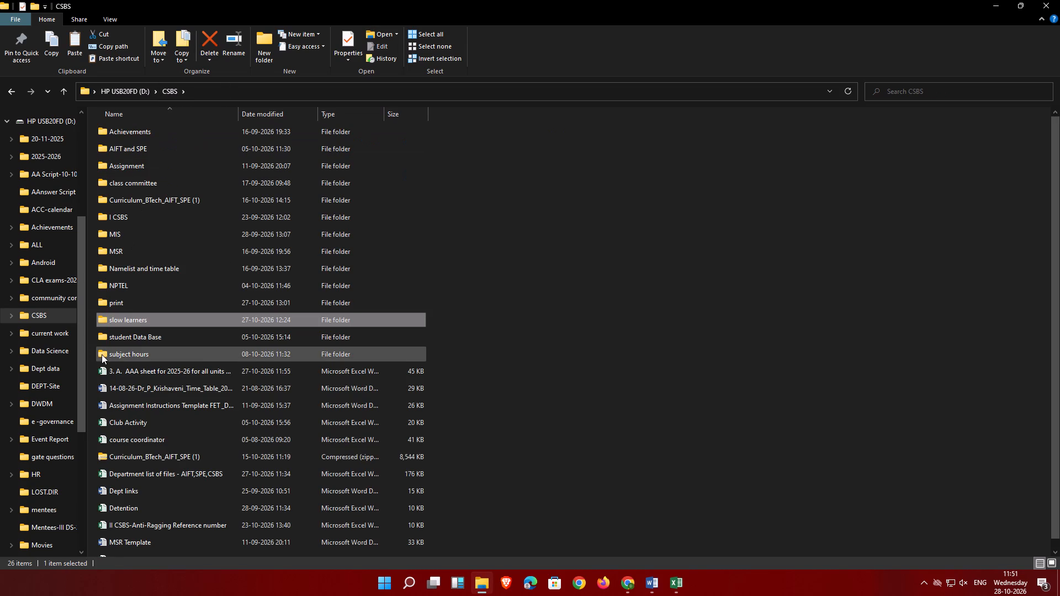
double_click(133, 324)
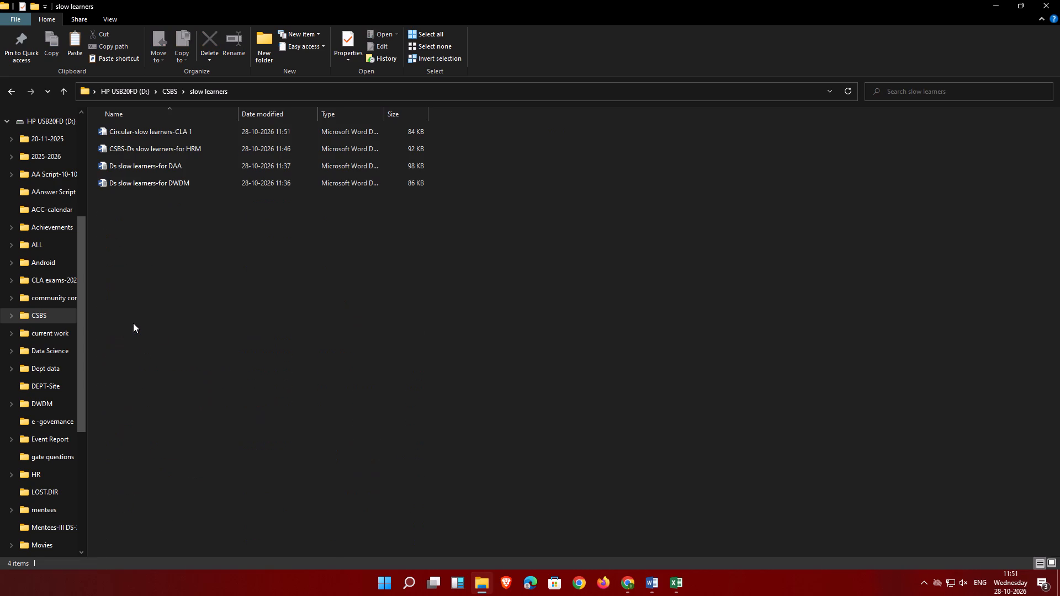
click(173, 97)
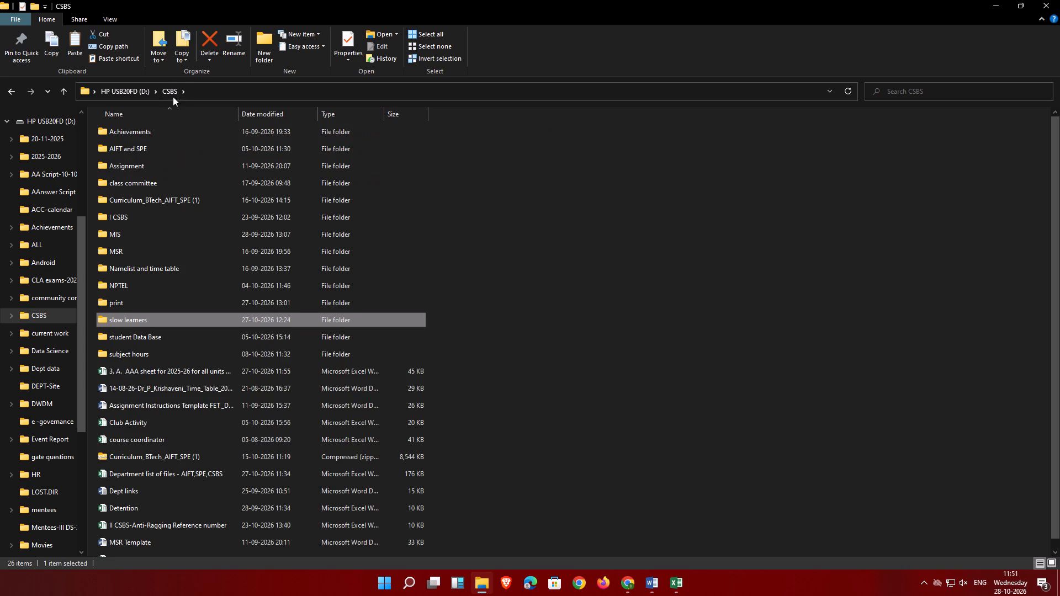
double_click(123, 304)
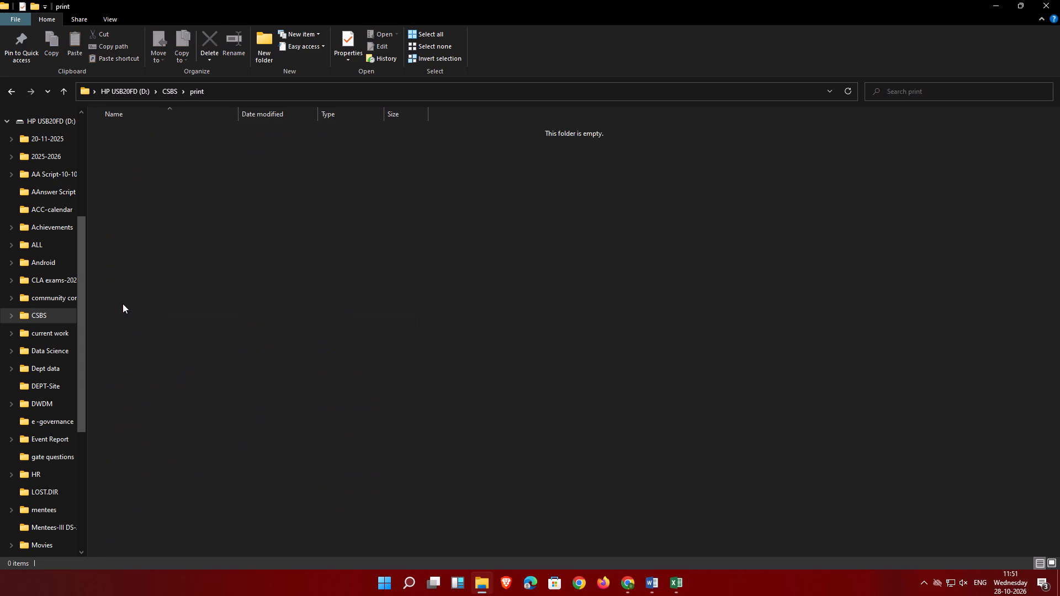
right_click(152, 221)
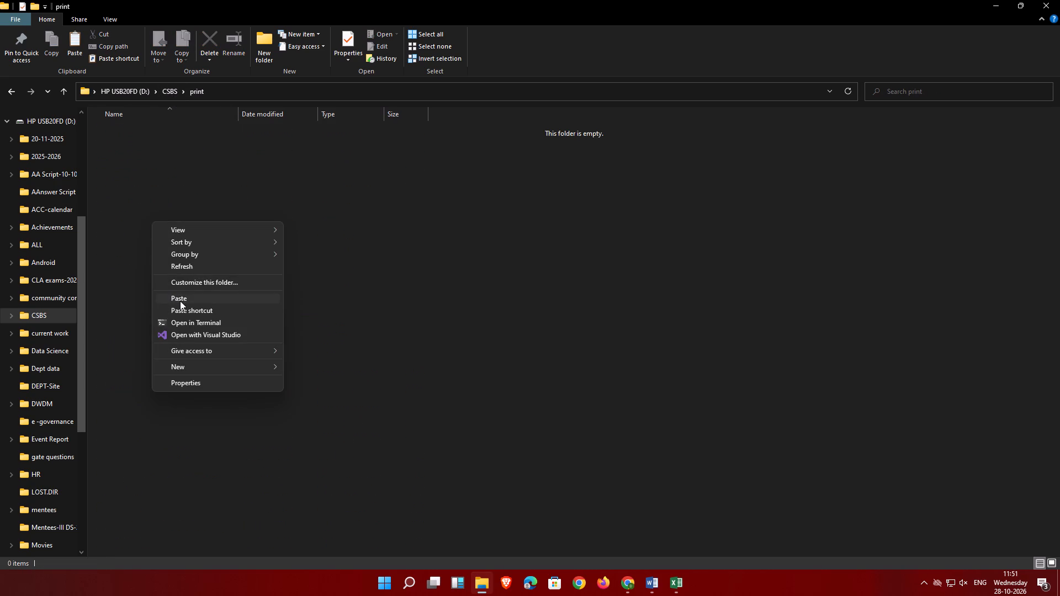
click(182, 301)
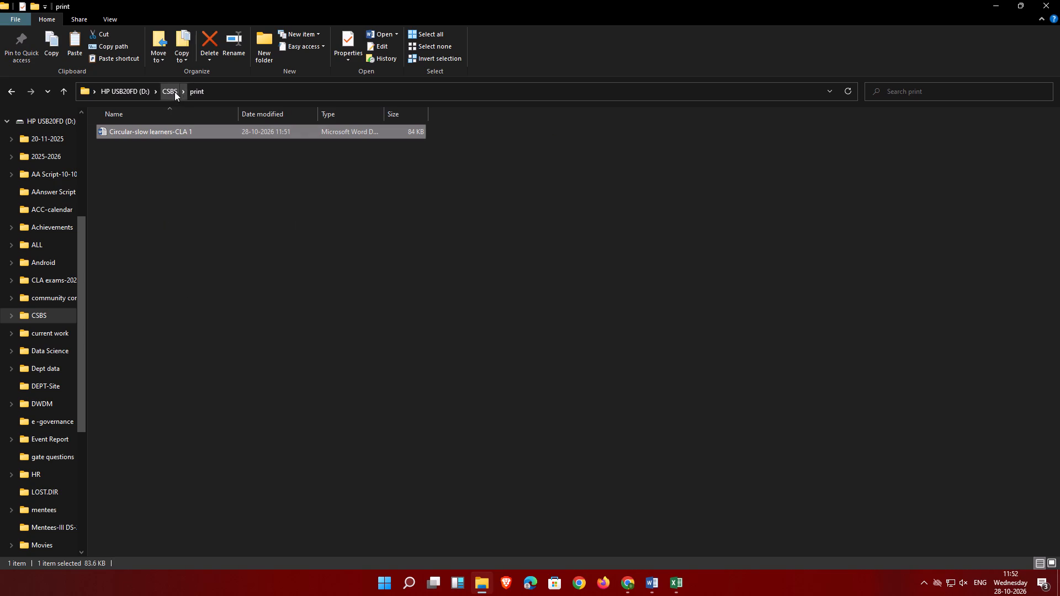
Open Ds slow learners-for DAA from the slow learners folder and review its CLA 1 and CLA 2 reports and attendance lists.
click(171, 91)
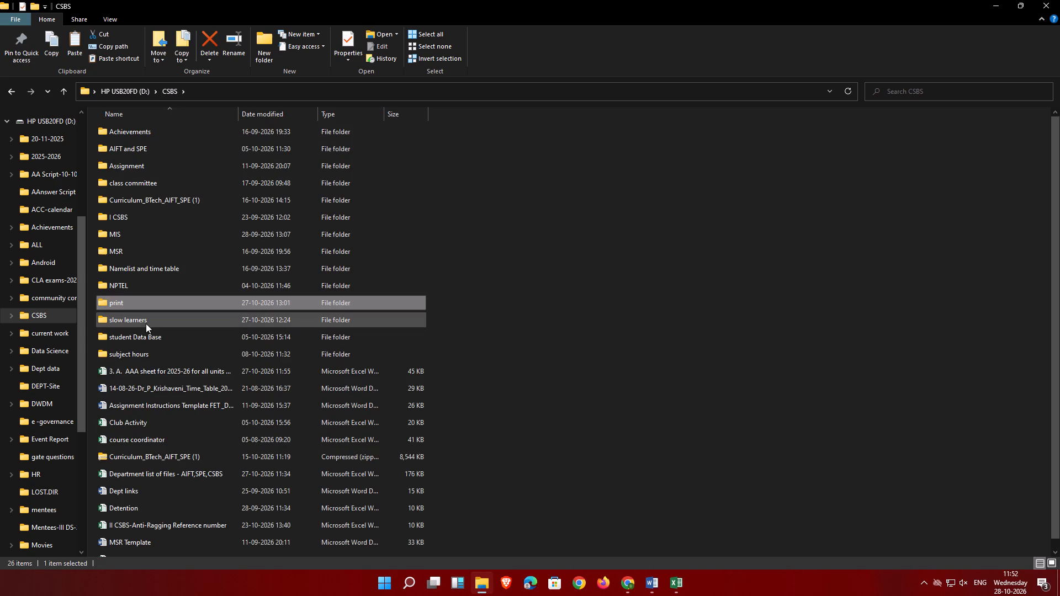
double_click(147, 321)
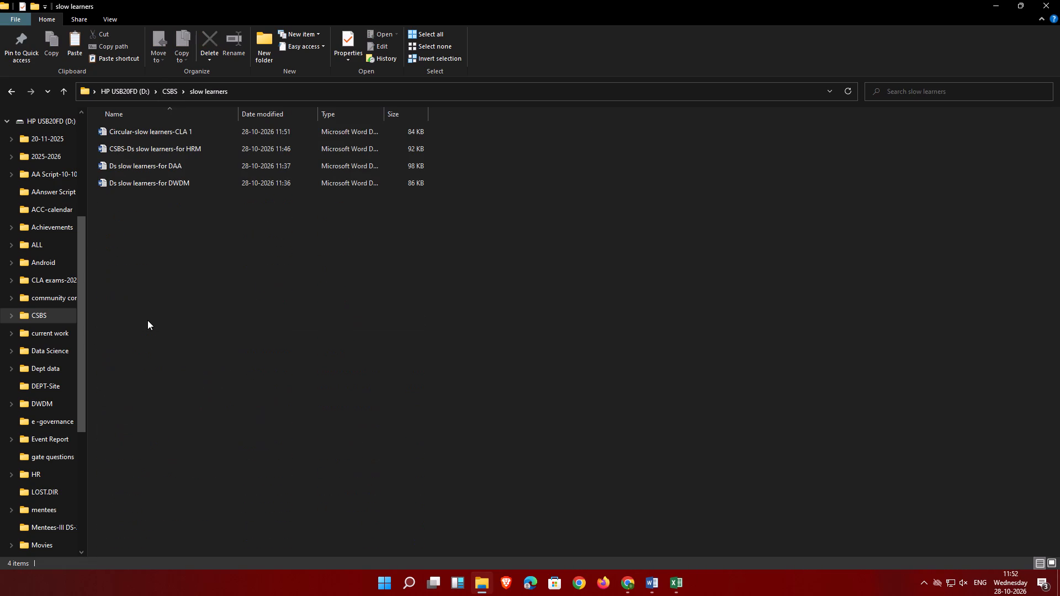
double_click(180, 168)
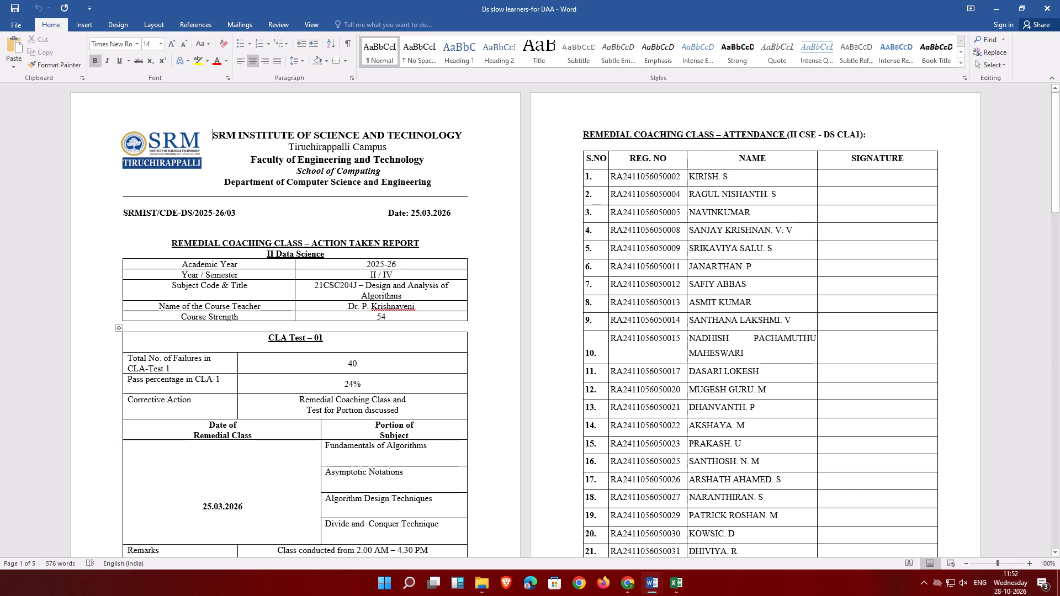
drag(1059, 178, 1059, 205)
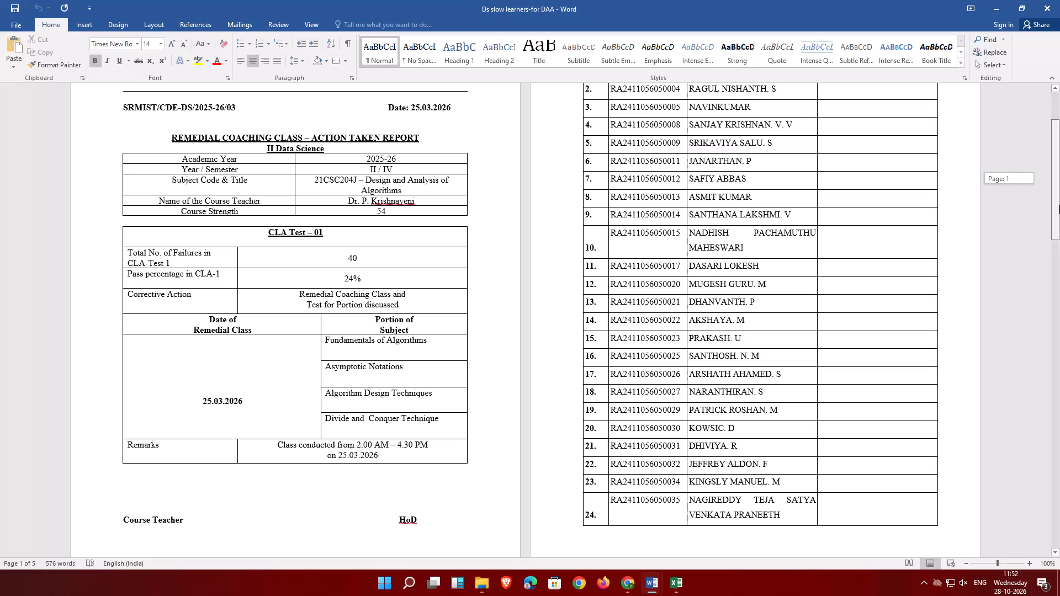
drag(1059, 205, 1059, 206)
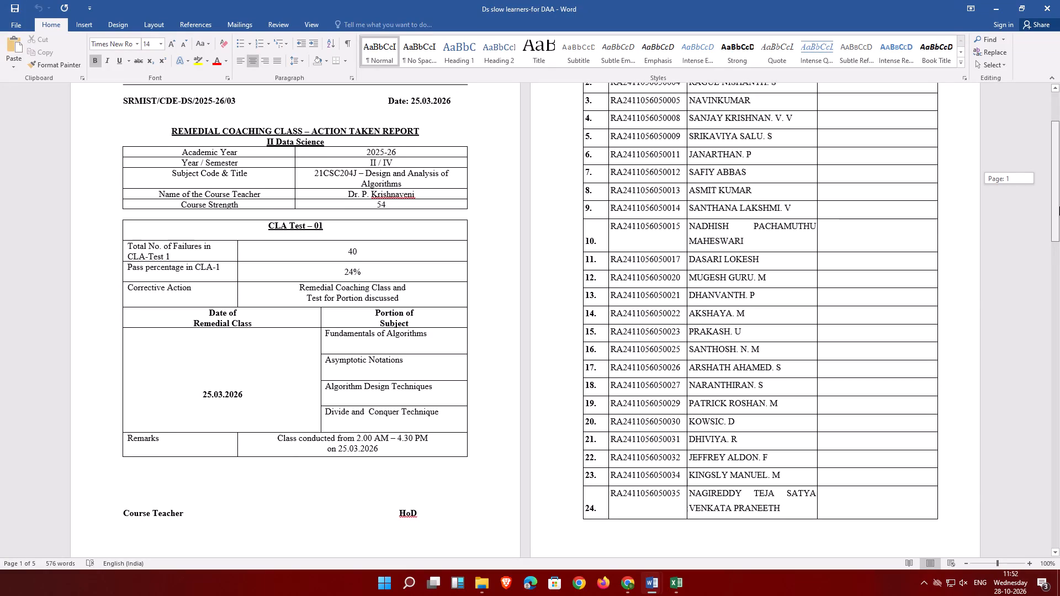
drag(1059, 206, 1059, 225)
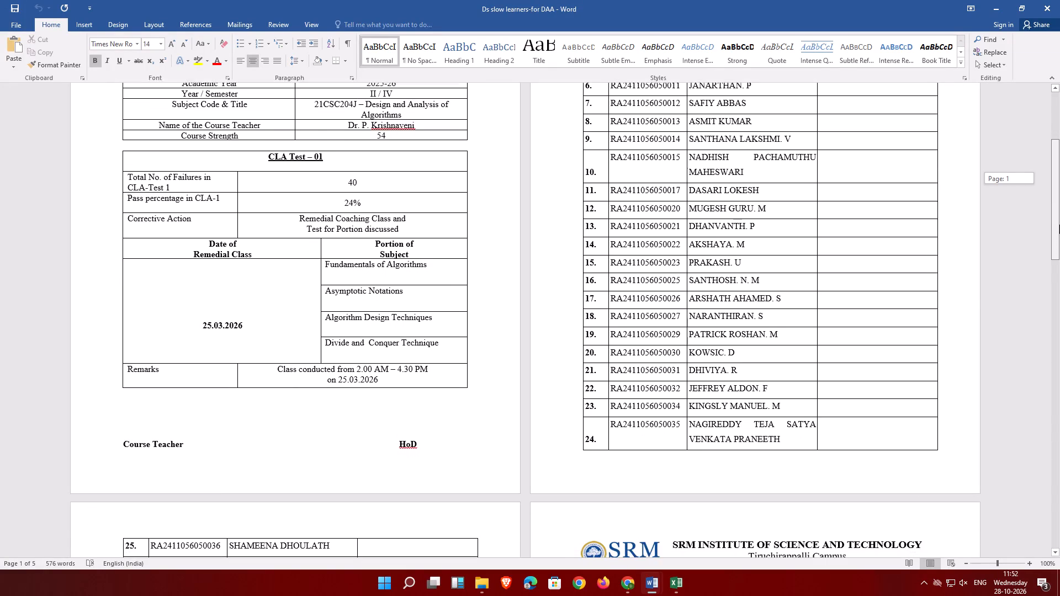
drag(1059, 225, 1058, 313)
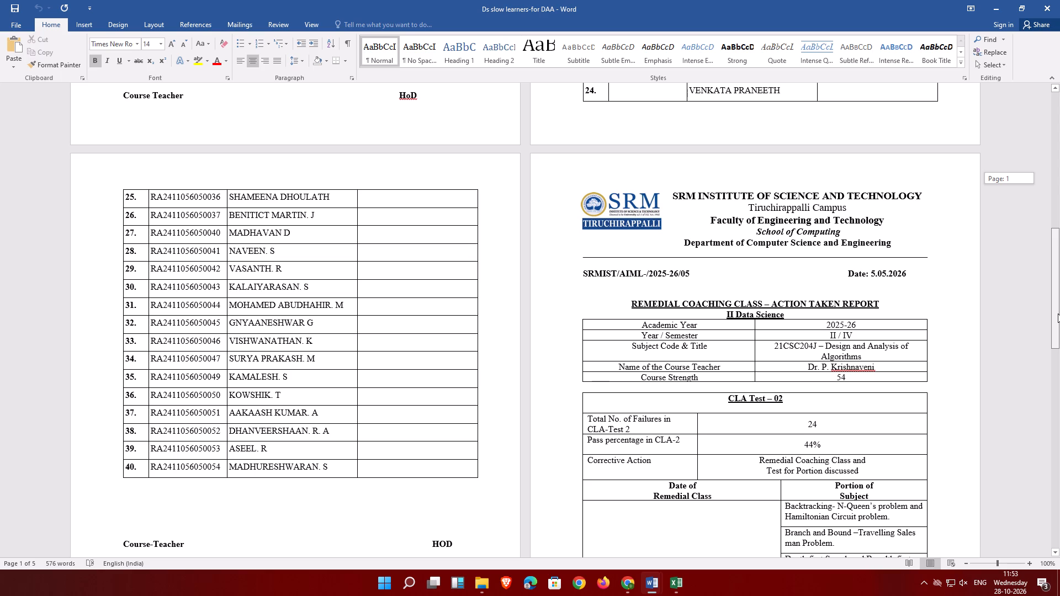
drag(1058, 313, 1059, 223)
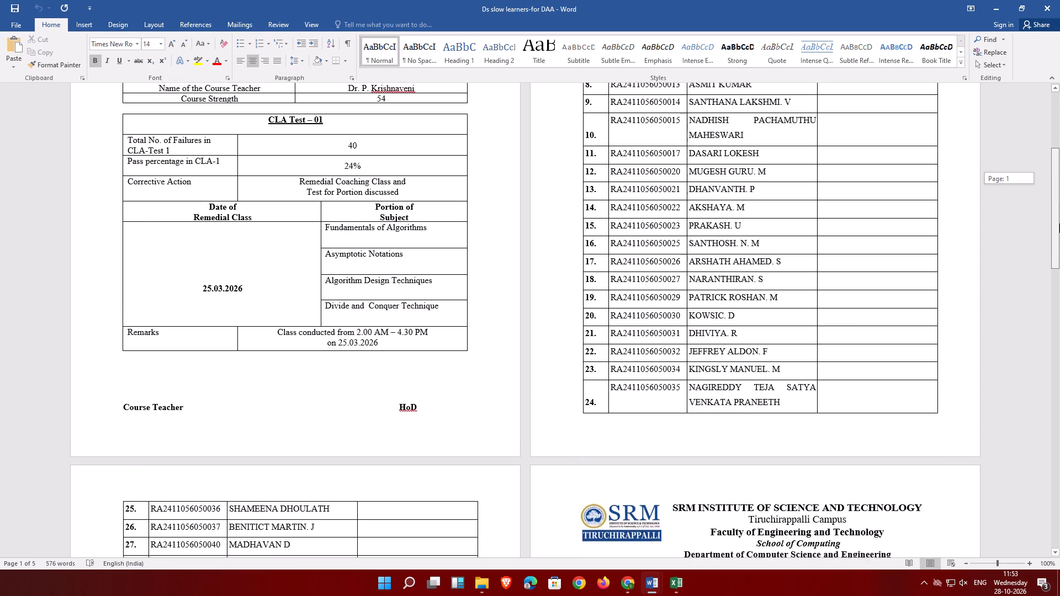
drag(1059, 223, 1059, 320)
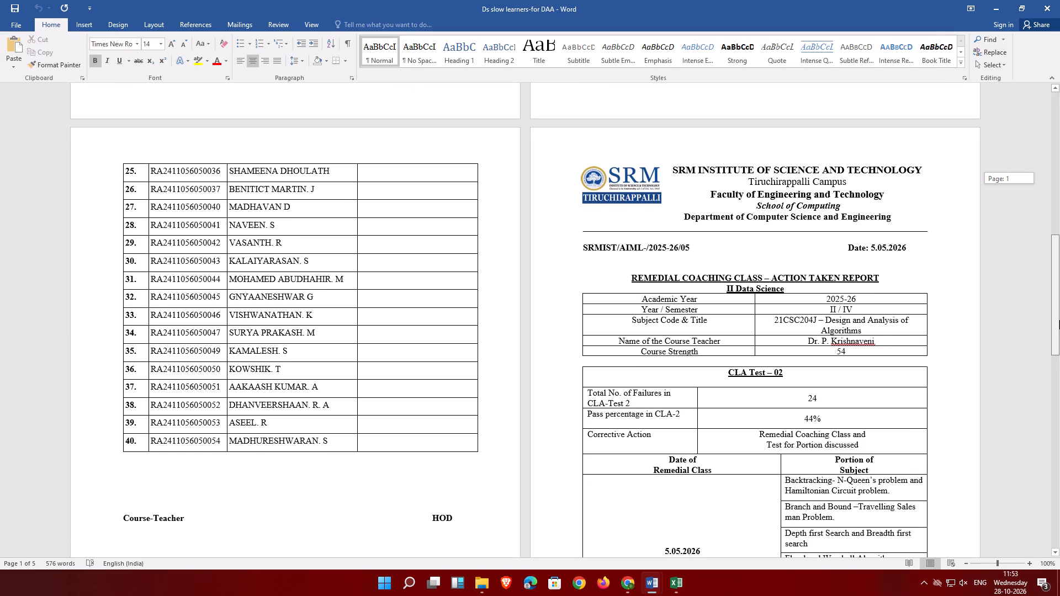
drag(1059, 320, 1059, 216)
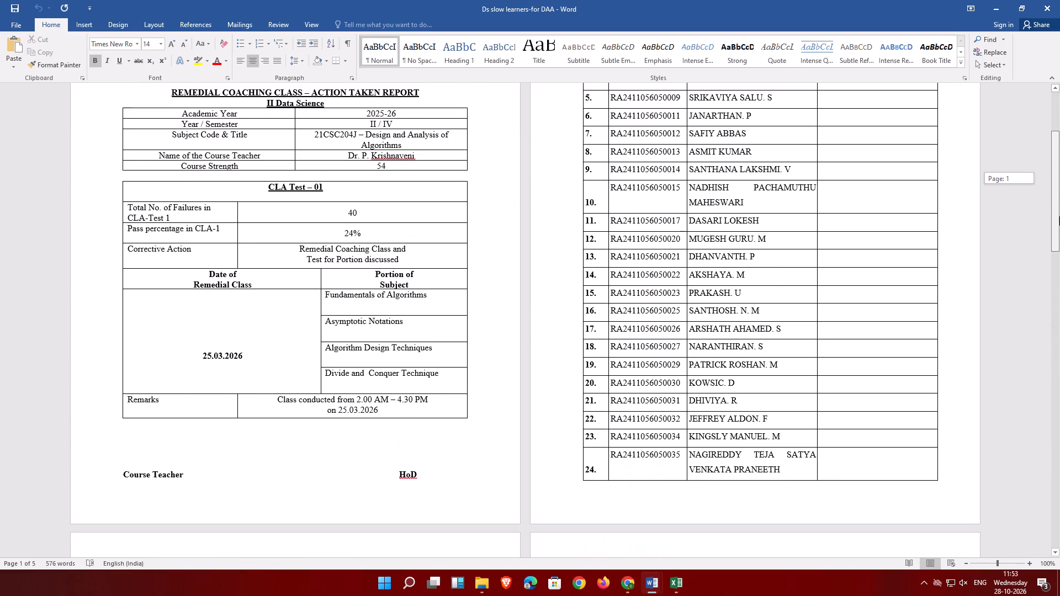
drag(1059, 216, 1059, 322)
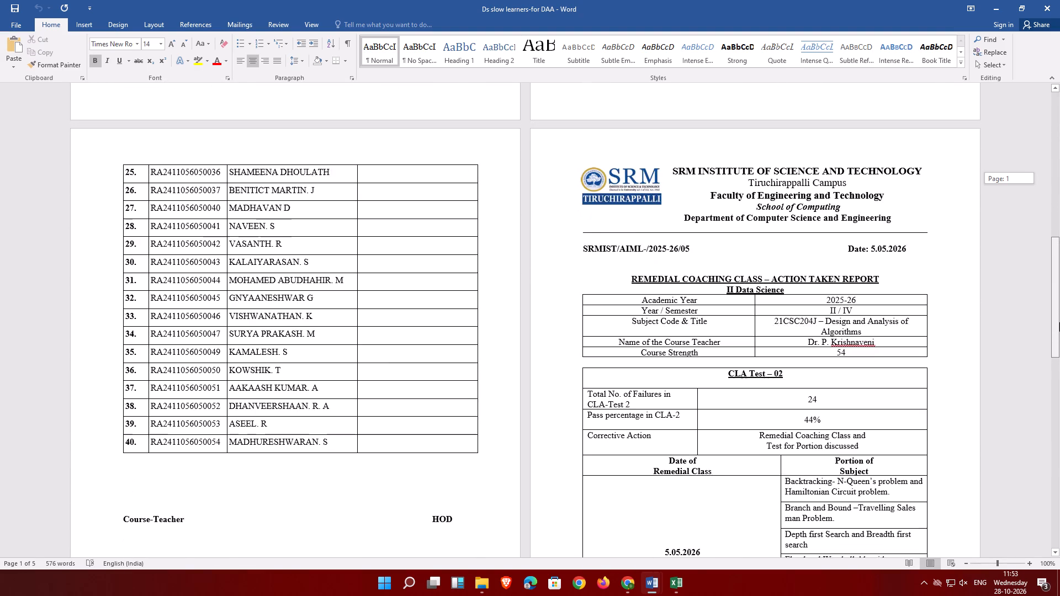
drag(1059, 322, 1059, 200)
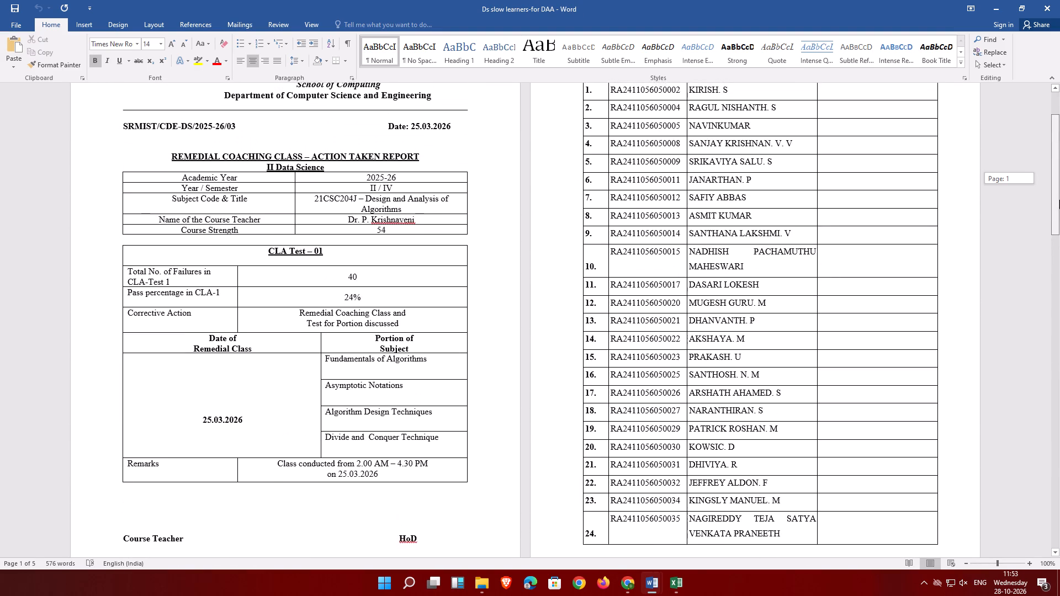
drag(1059, 200, 1042, 325)
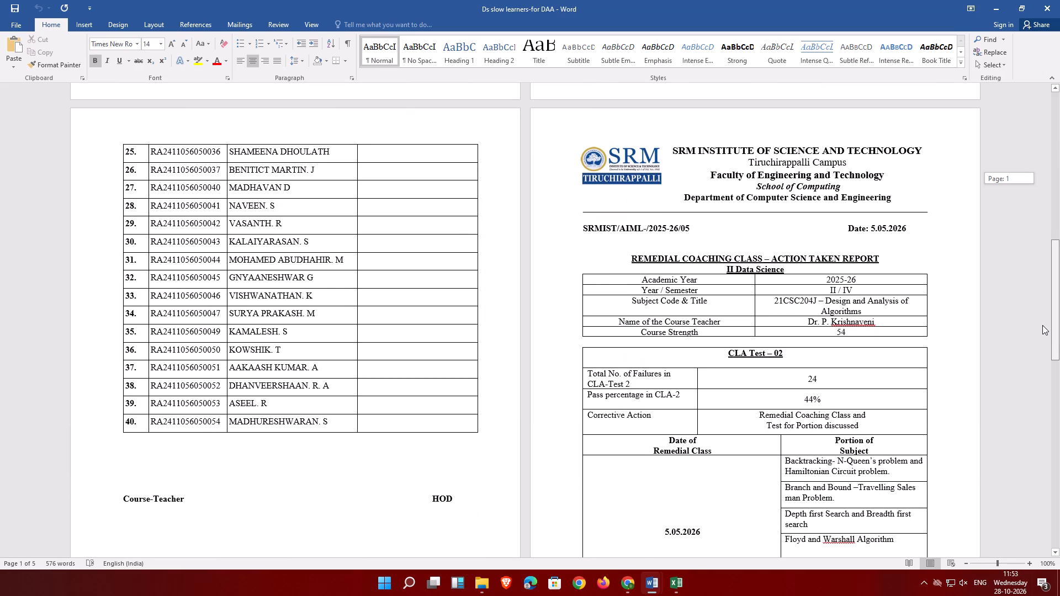
drag(1042, 325, 1043, 332)
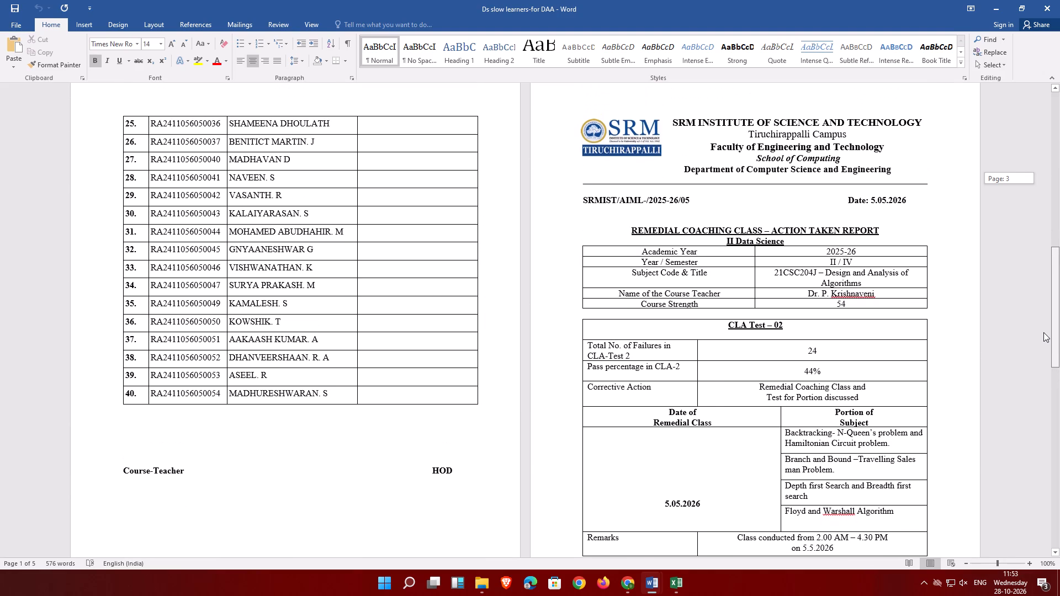
drag(1043, 332, 1059, 183)
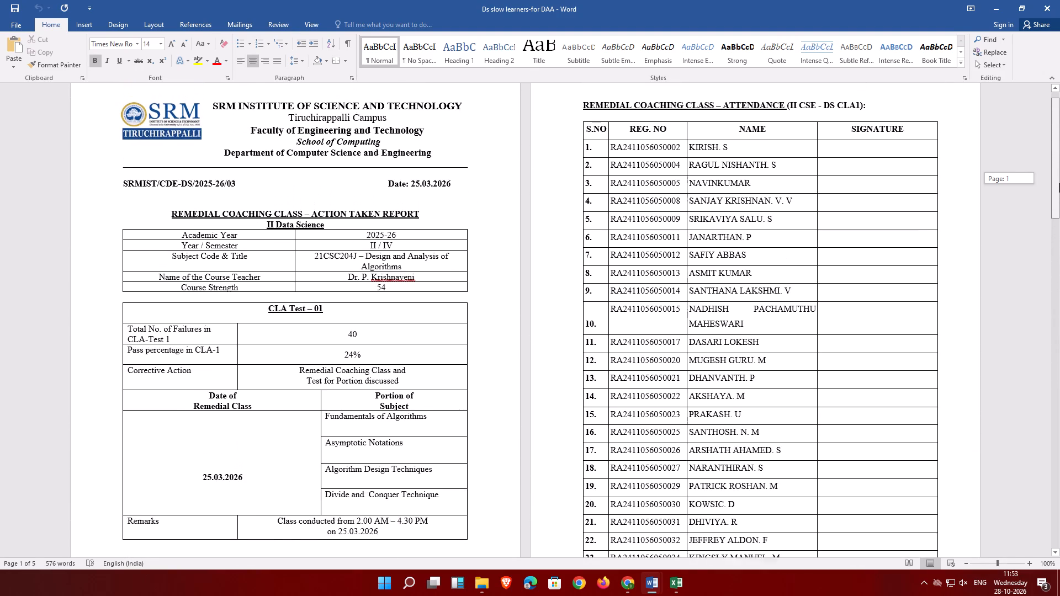
drag(1059, 183, 1059, 244)
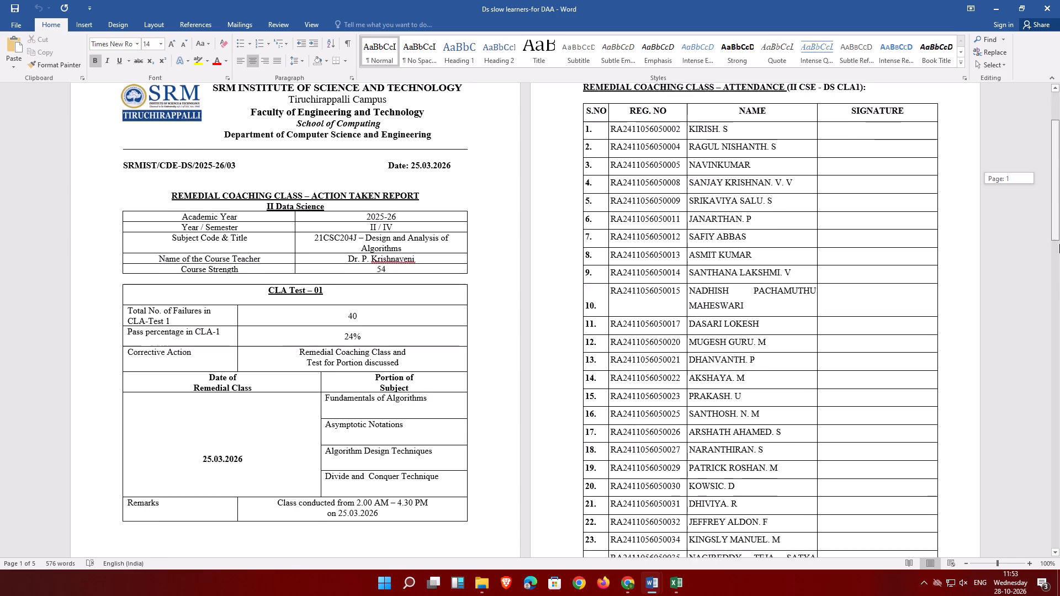
drag(1059, 244, 1058, 271)
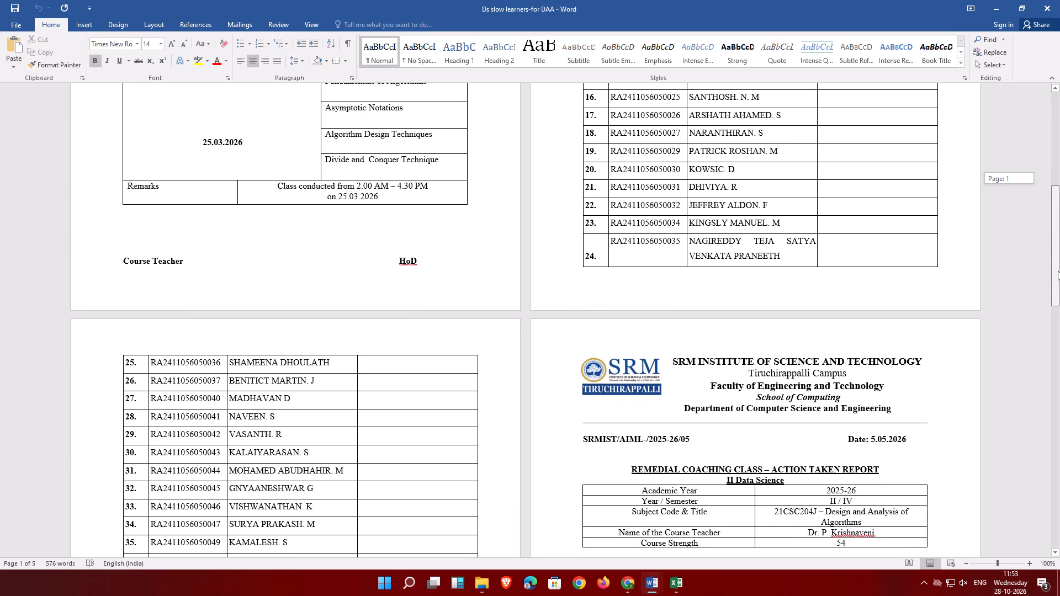
drag(1058, 271, 1057, 274)
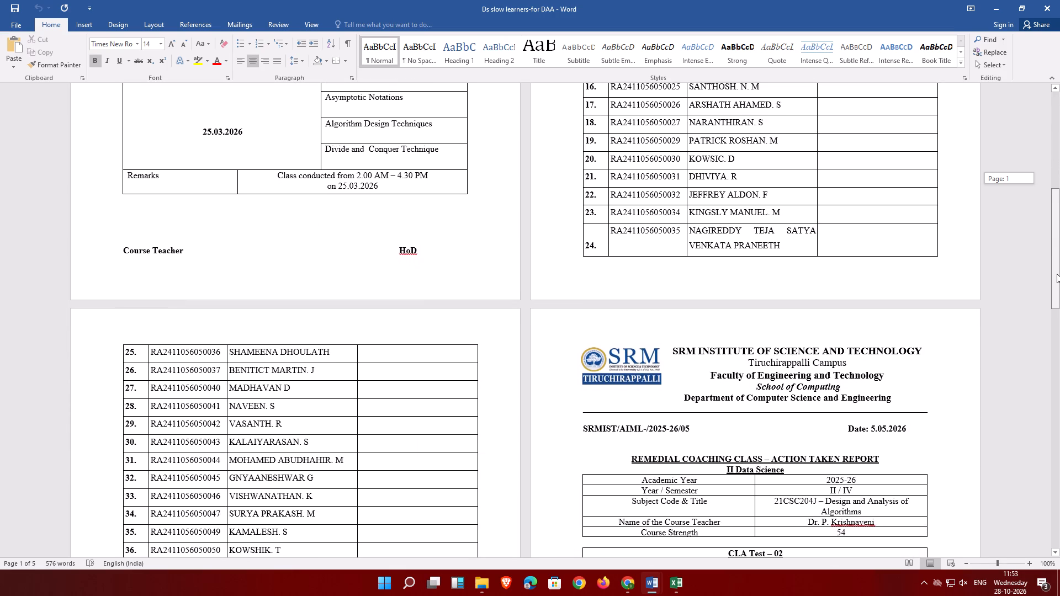
drag(1057, 274, 1057, 275)
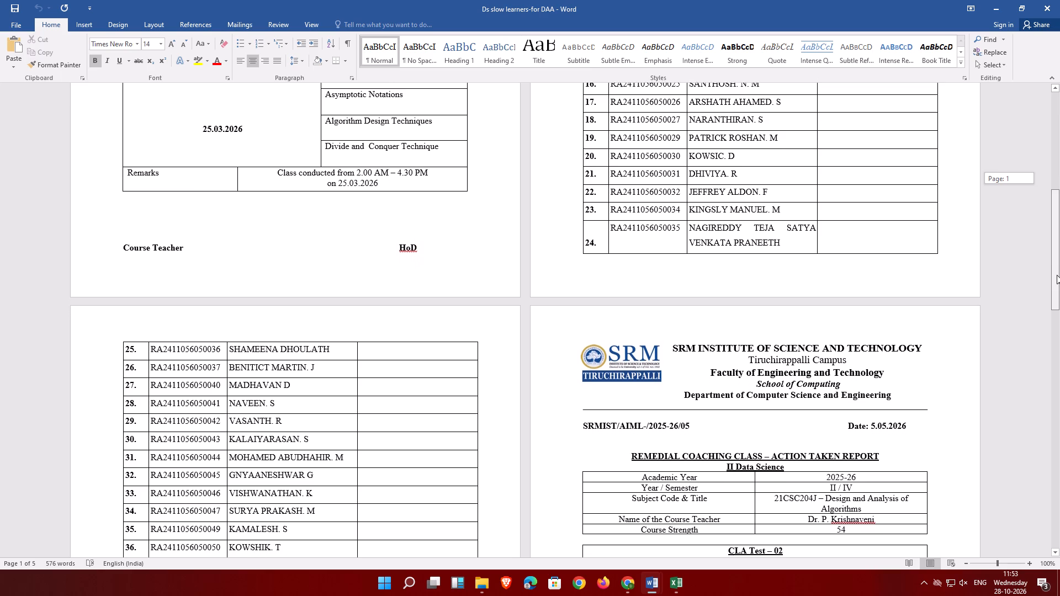
drag(1057, 275, 1052, 304)
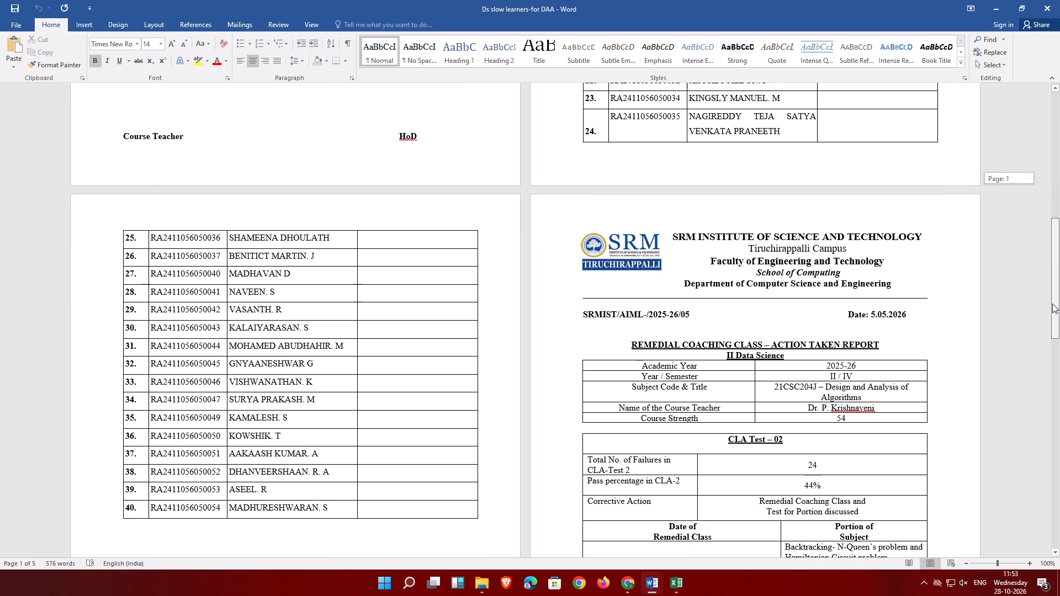
drag(1052, 304, 1049, 322)
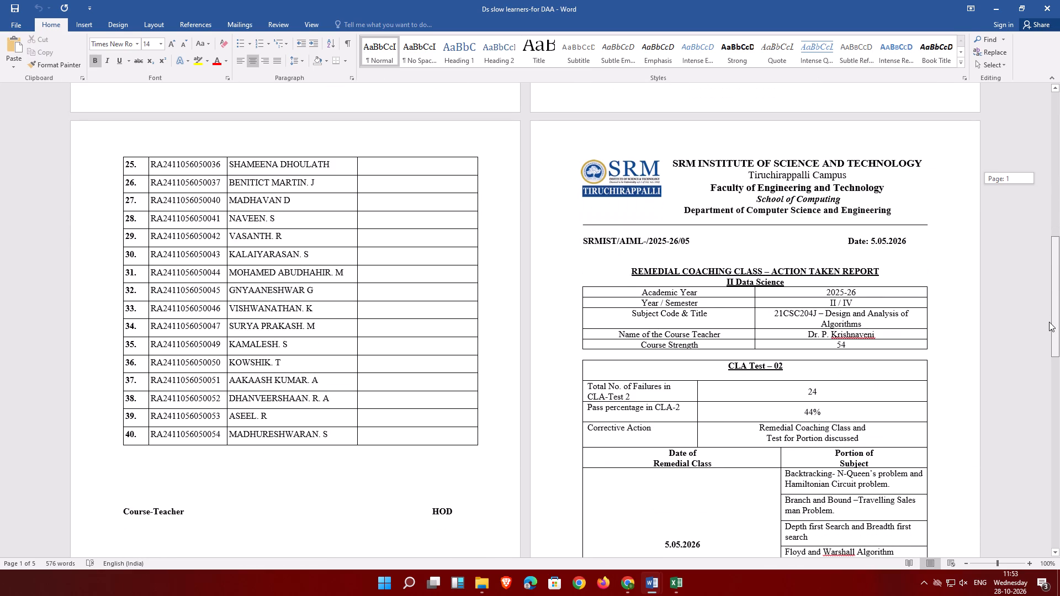
drag(1049, 322, 1043, 407)
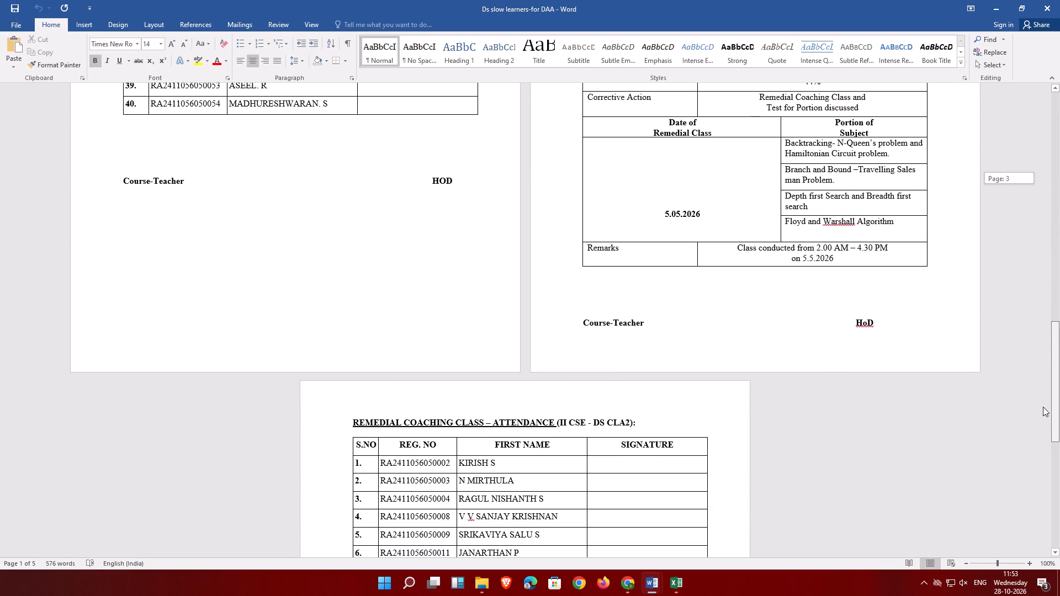
drag(1043, 407, 1044, 512)
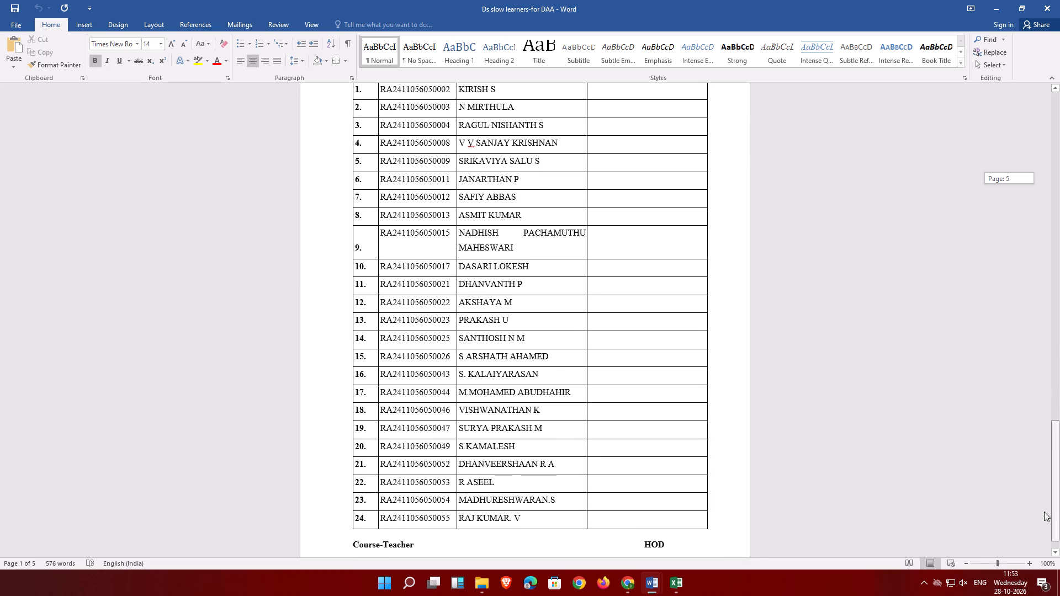
drag(1044, 512, 1057, 88)
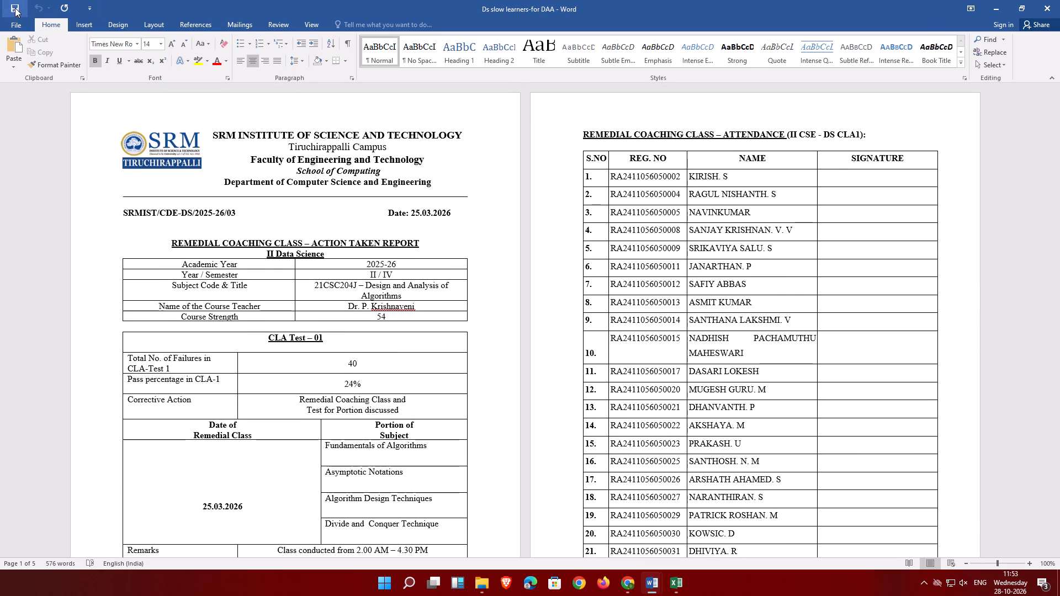
Save and close the Ds slow learners-for DAA document.
click(15, 8)
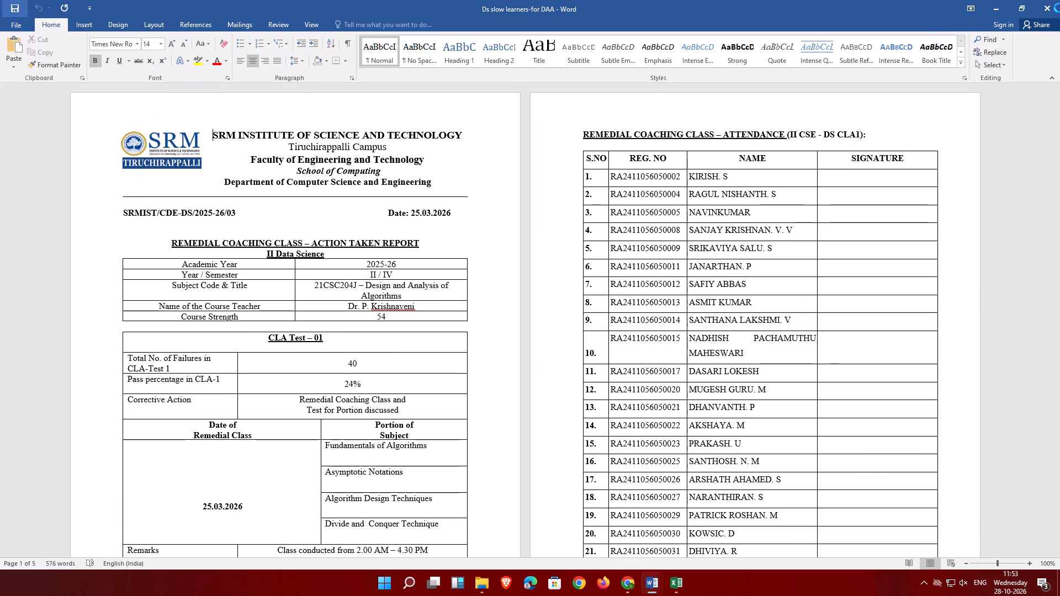
click(1053, 10)
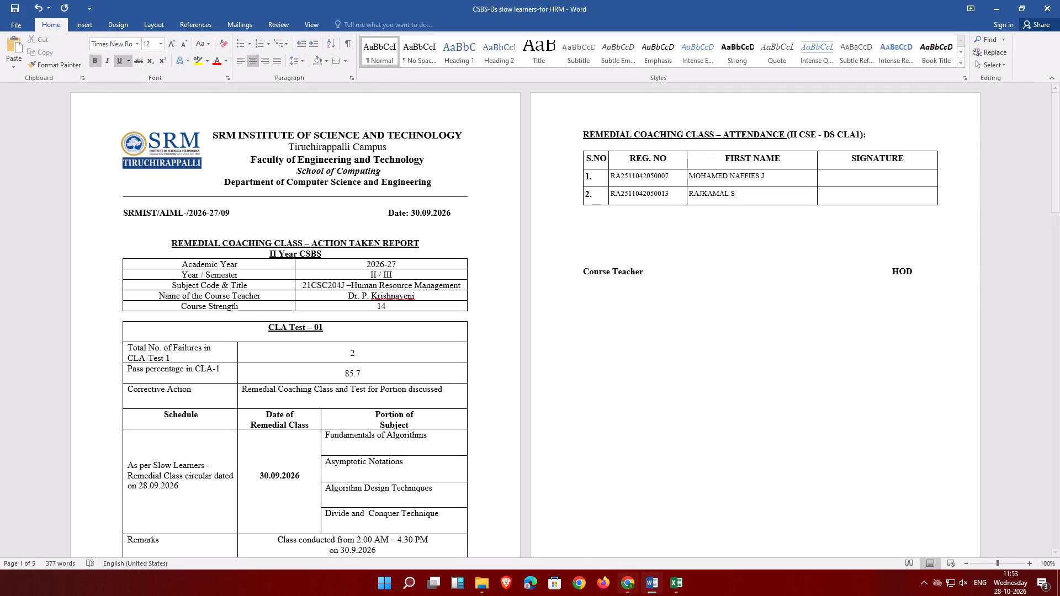
Copy the Ds slow learners-for DAA file from the slow learners folder into the CSBS print folder.
click(482, 582)
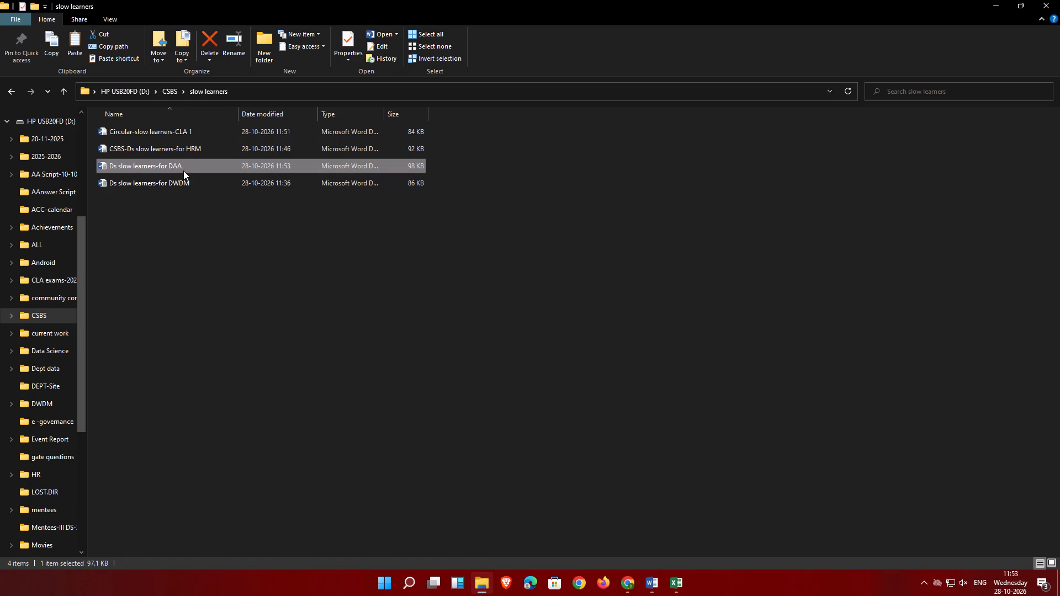
right_click(184, 169)
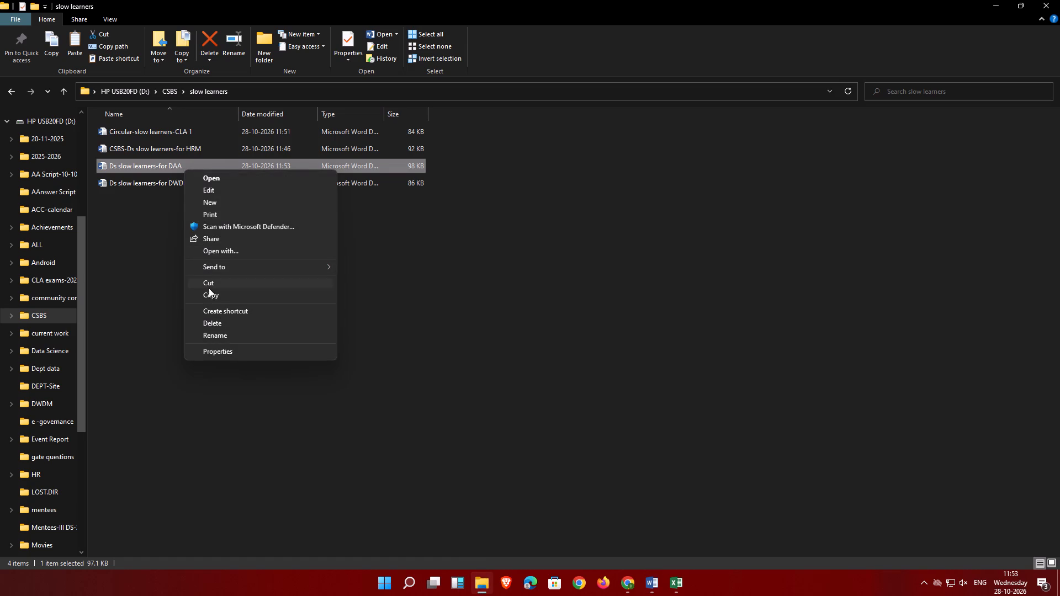
click(212, 298)
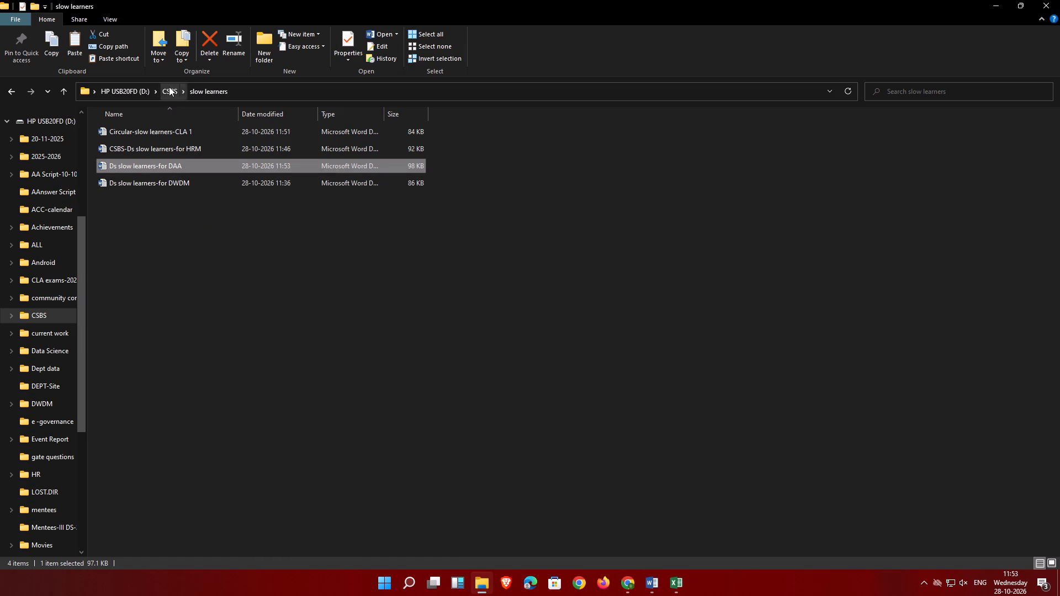
click(169, 87)
double_click(112, 301)
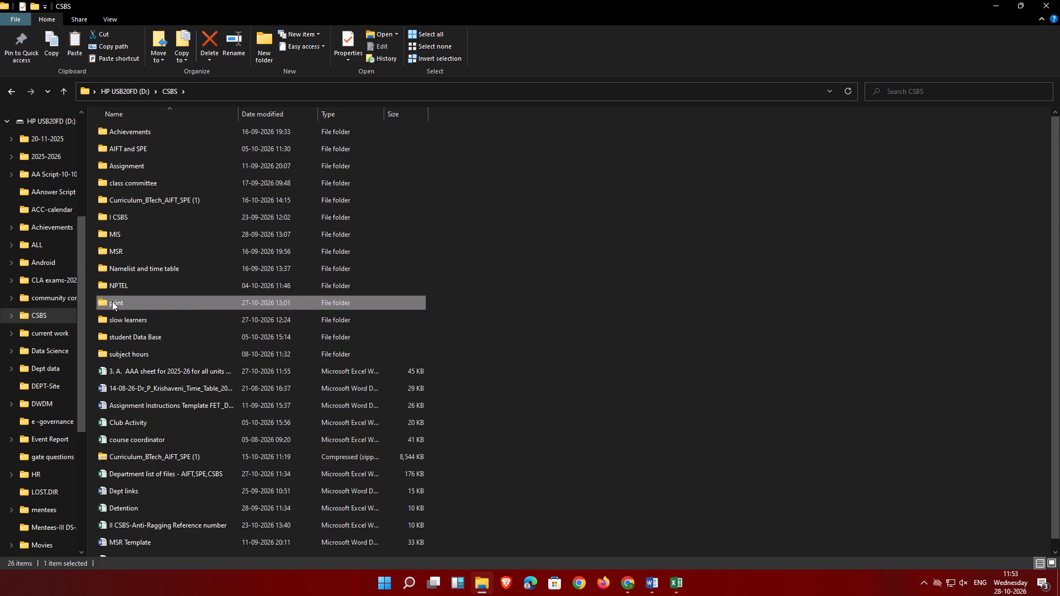
right_click(174, 195)
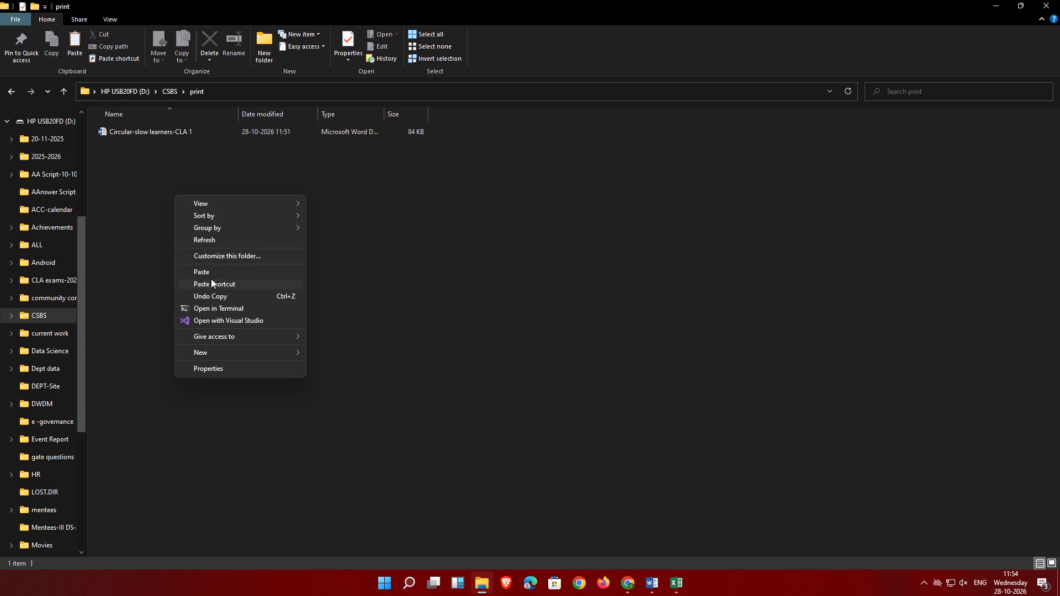
click(219, 274)
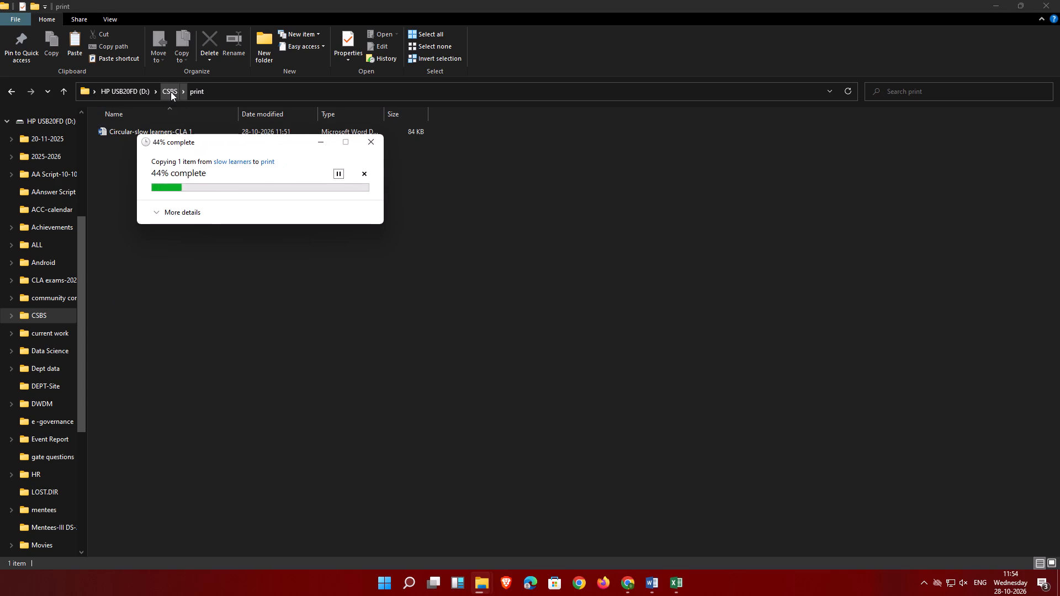
Open Ds slow learners-for DWDM from the slow learners folder and review its CLA 1 action taken report and attendance page.
click(171, 92)
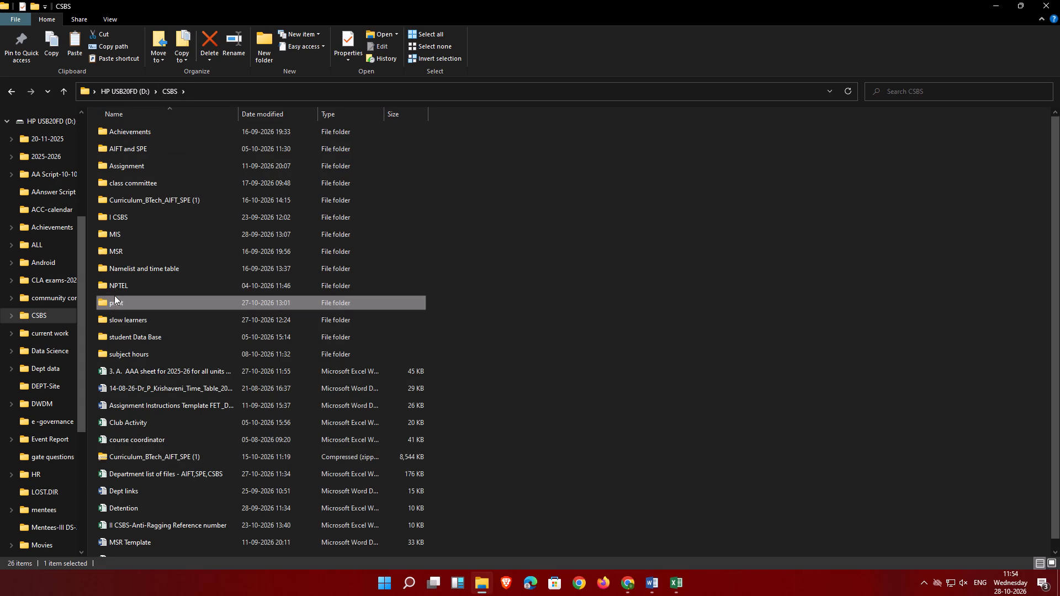
double_click(132, 322)
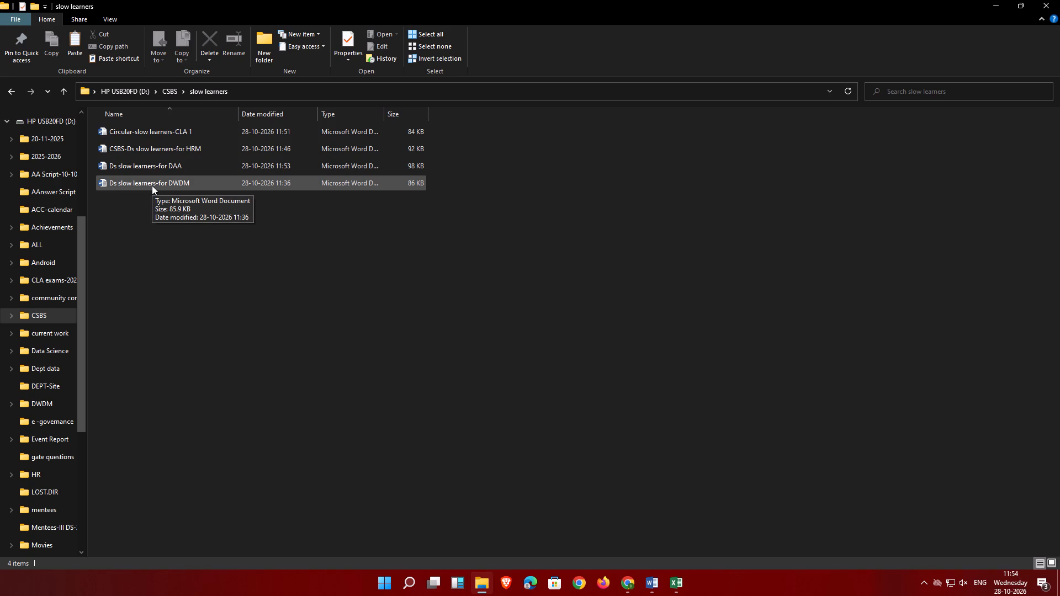
double_click(152, 185)
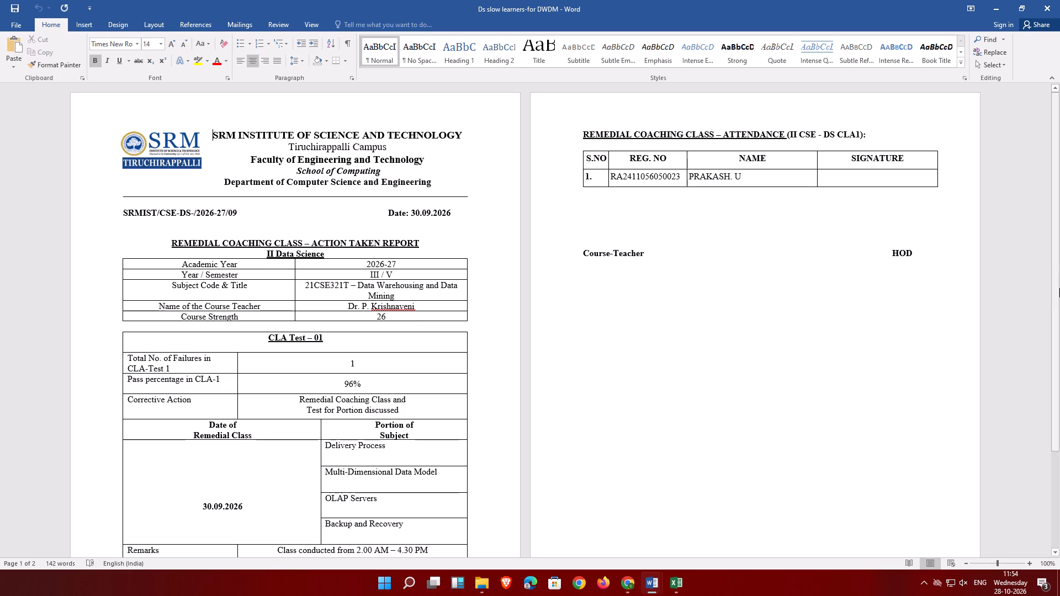
drag(1059, 290, 1059, 369)
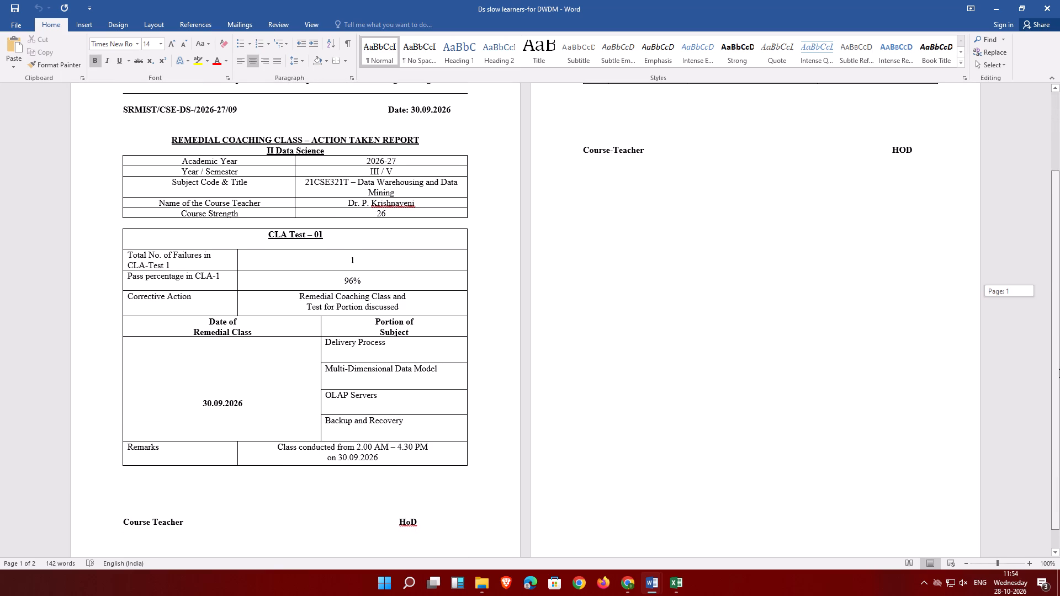
drag(1059, 369, 1058, 369)
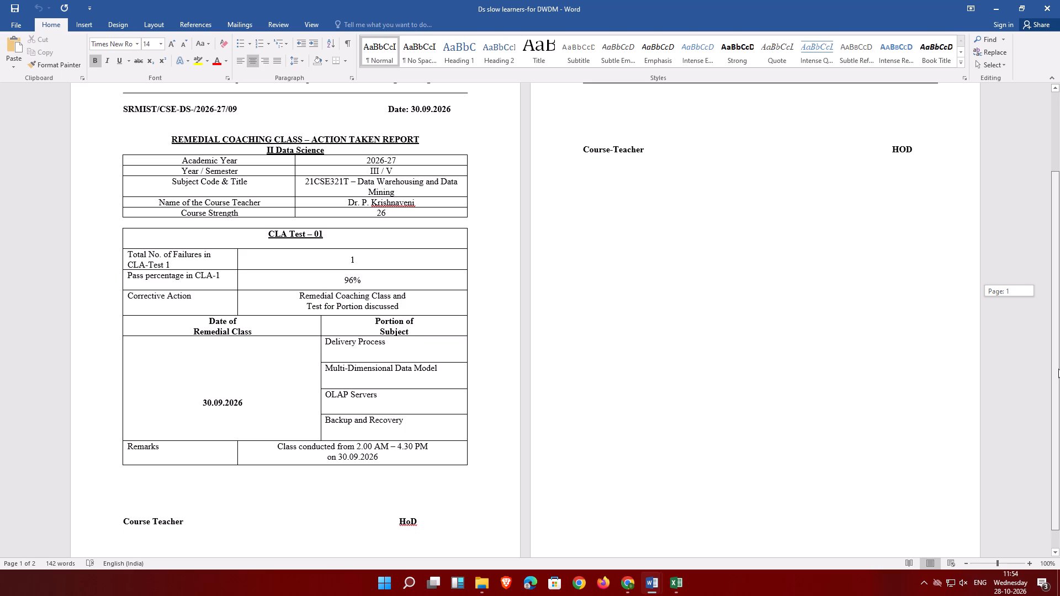
drag(1058, 369, 1059, 312)
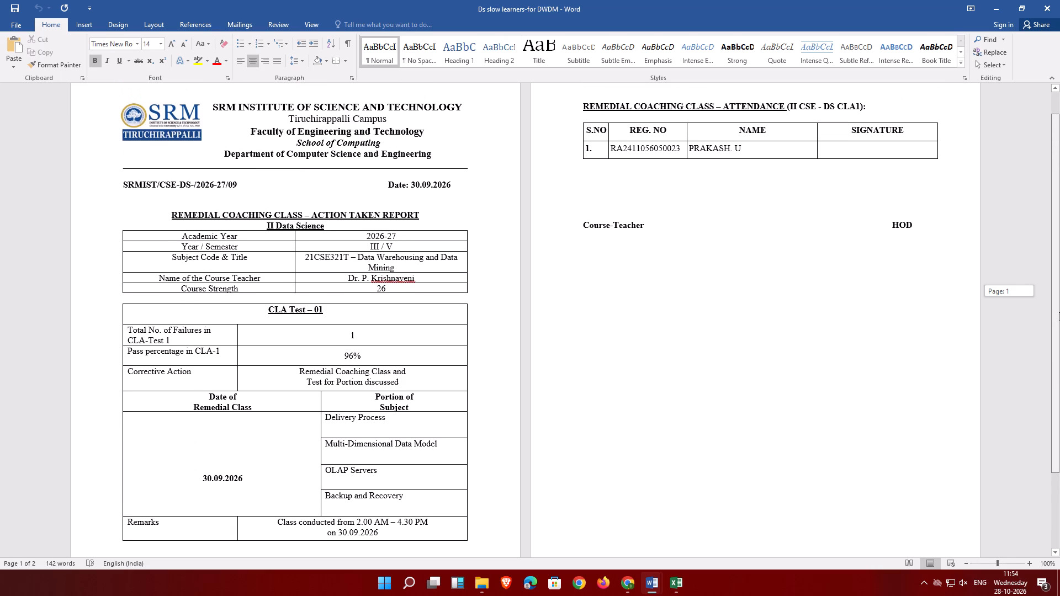
drag(1059, 312, 1053, 439)
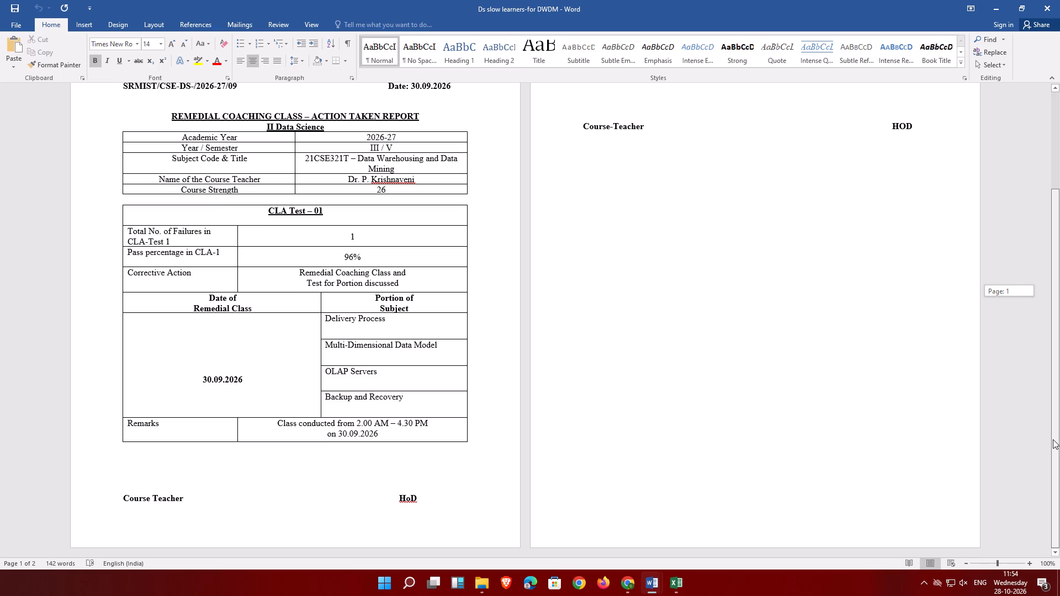
drag(1053, 439, 1053, 59)
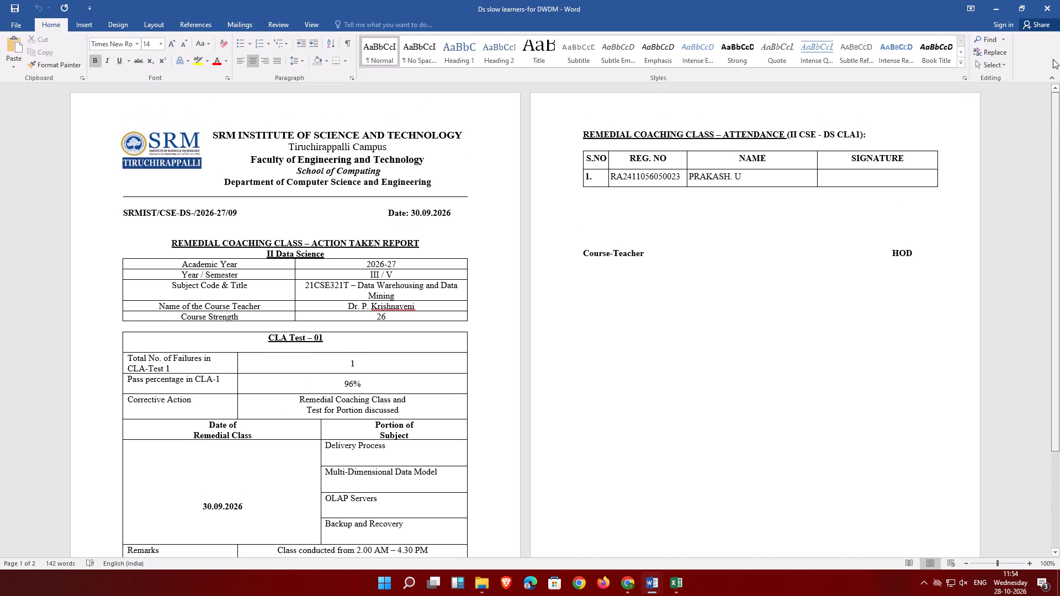
Save and close the Ds slow learners-for DWDM document.
click(17, 4)
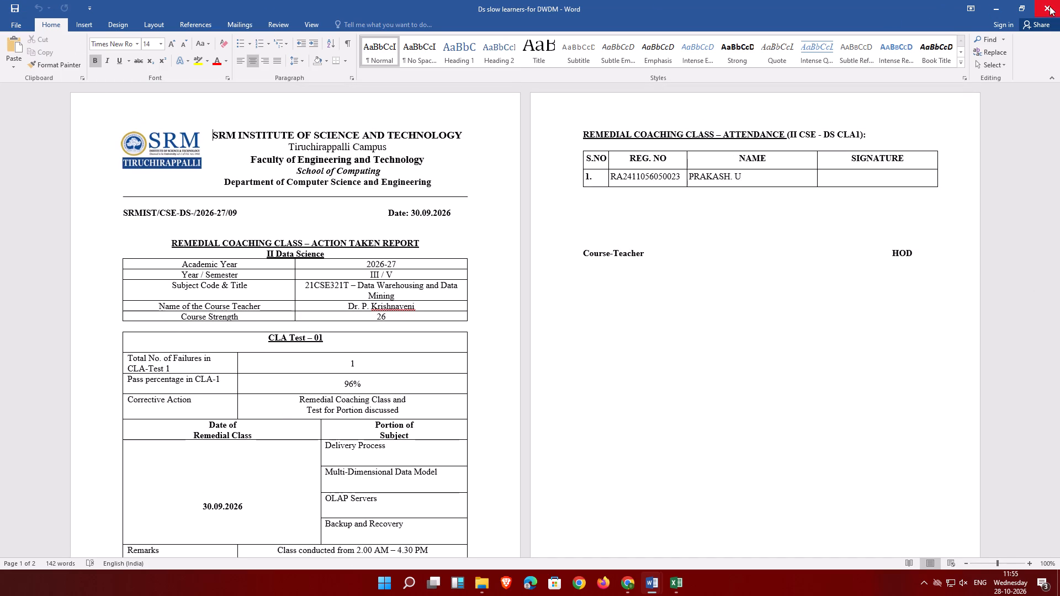
click(1050, 6)
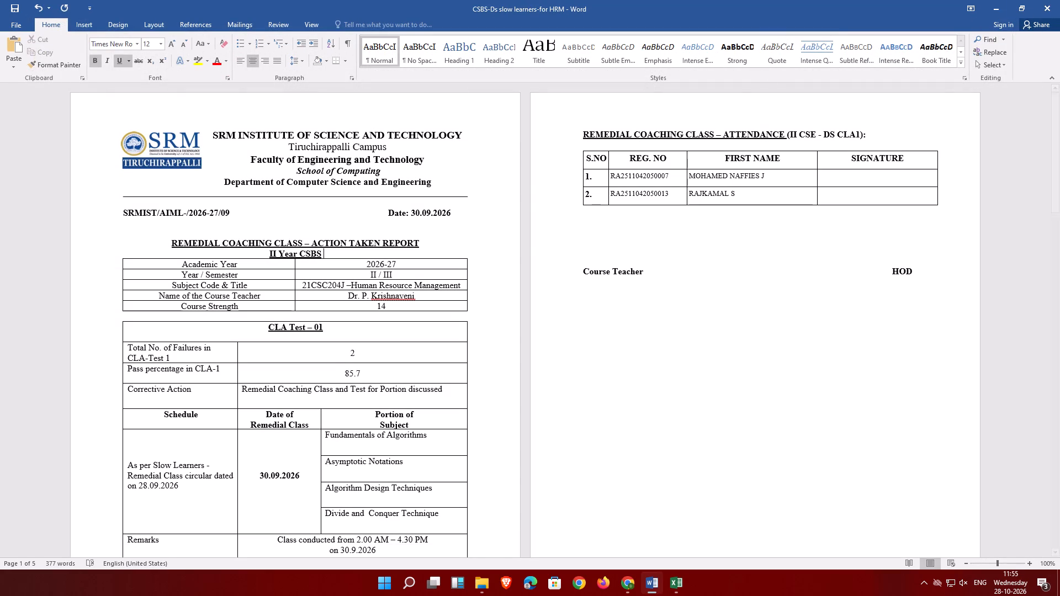
Copy the Ds slow learners-for DWDM file from the slow learners folder into the CSBS print folder.
click(481, 582)
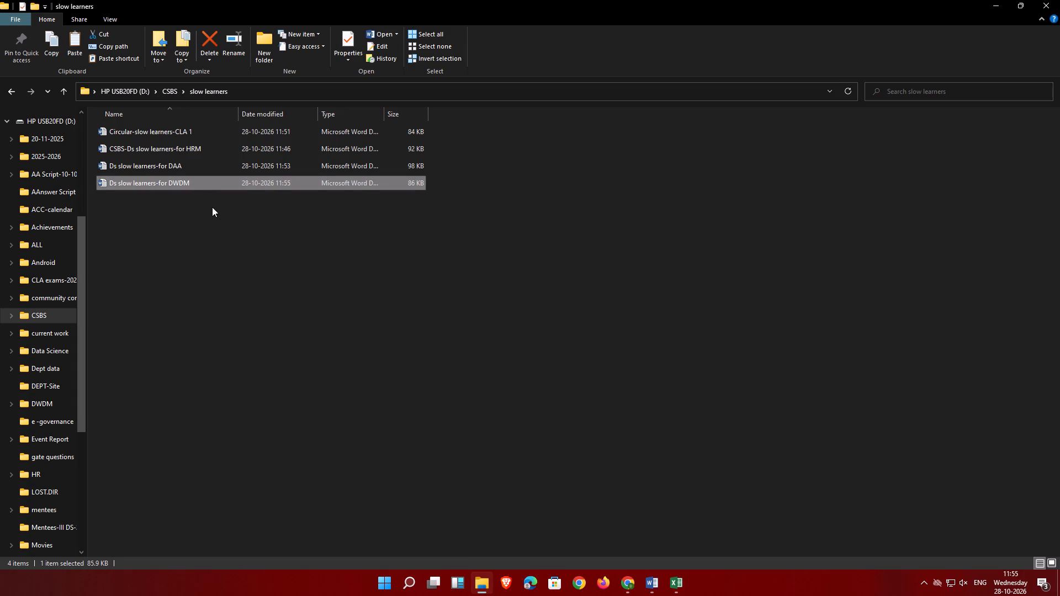
right_click(186, 183)
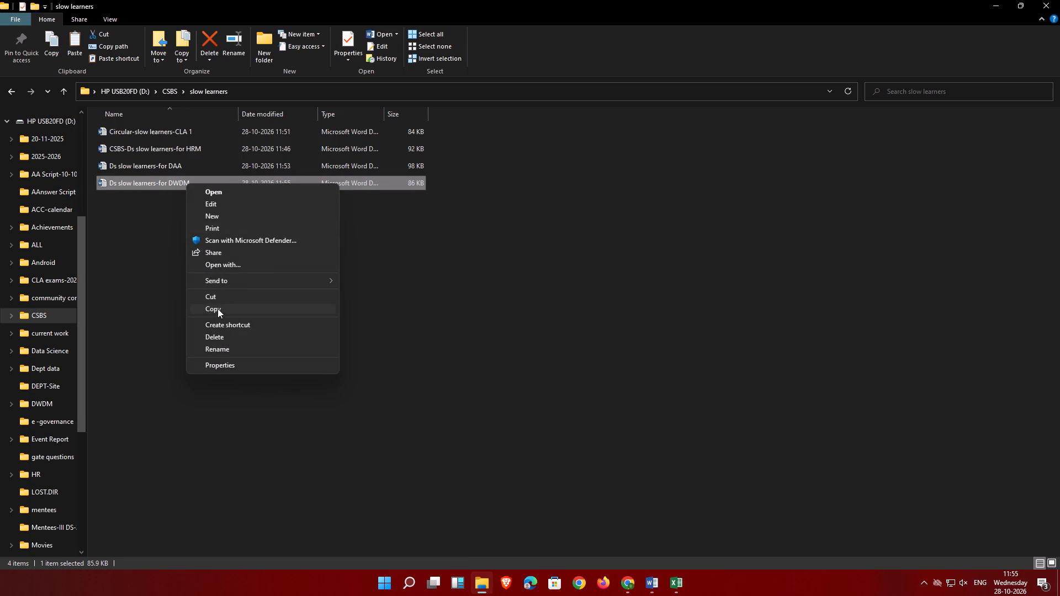
click(217, 311)
click(177, 91)
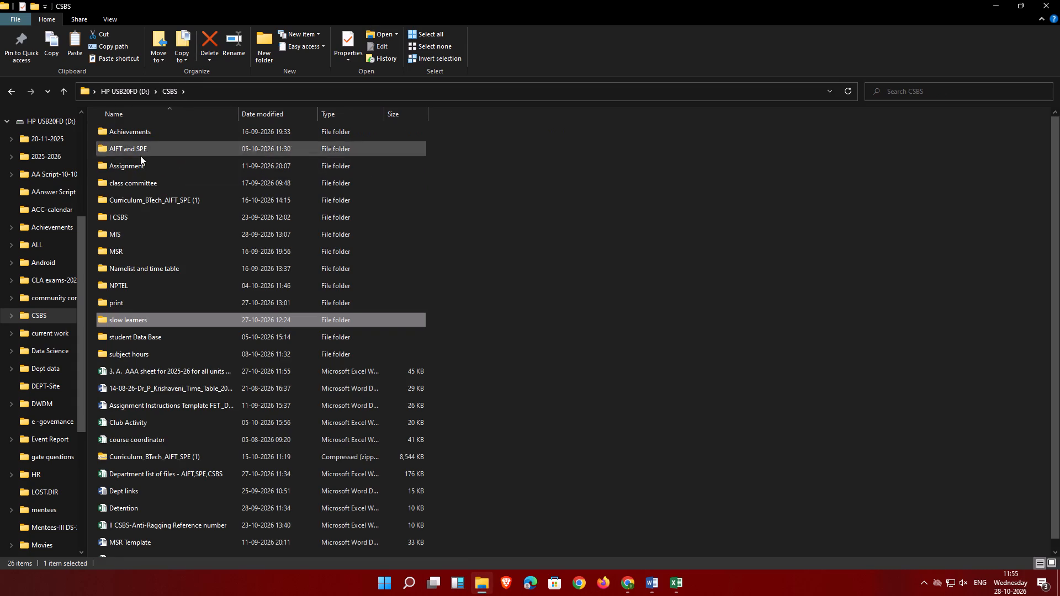
click(108, 305)
double_click(108, 305)
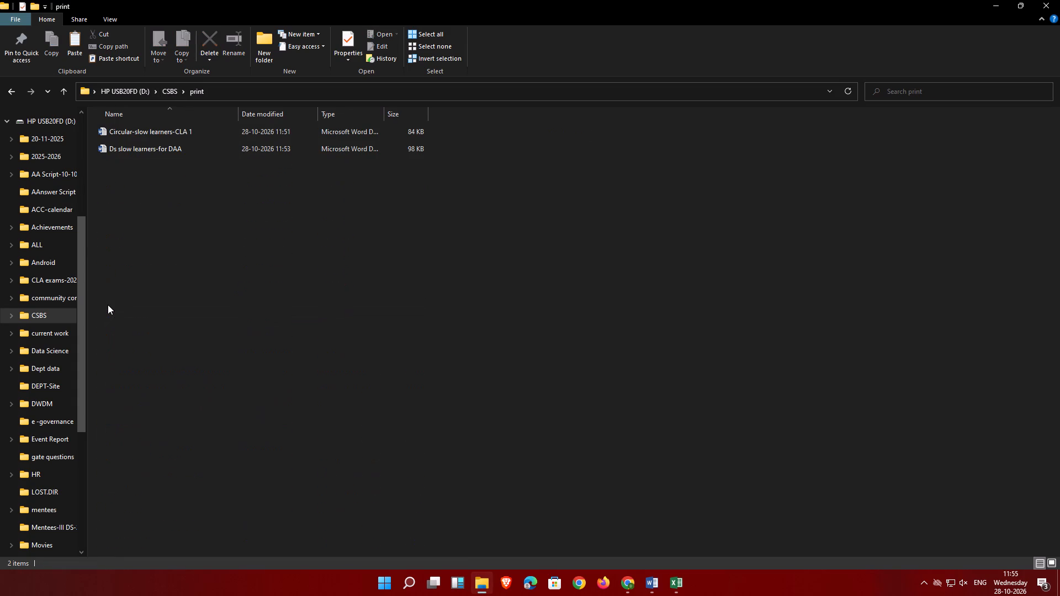
right_click(139, 252)
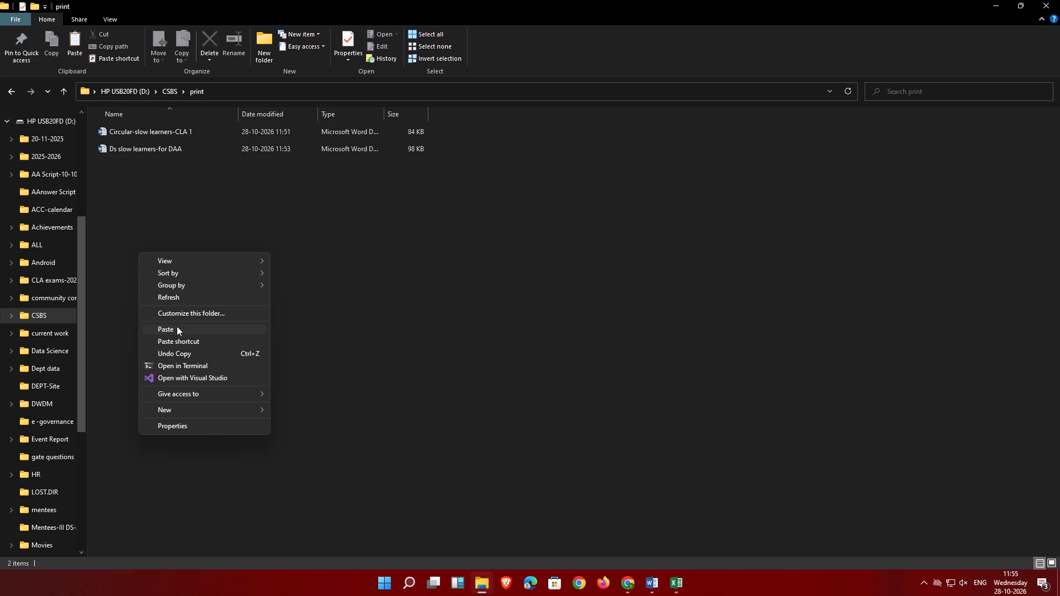
click(169, 329)
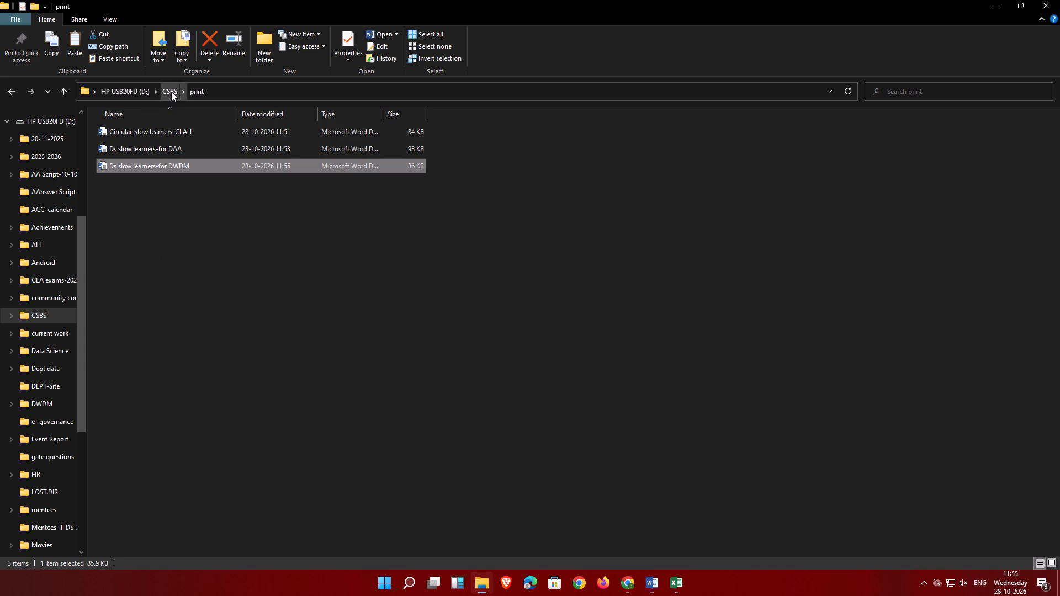
In the slow learners folder, rename the CSBS-Ds slow learners-for HRM file as CSBS-Ds slow learners-for Maths.
click(171, 92)
double_click(120, 322)
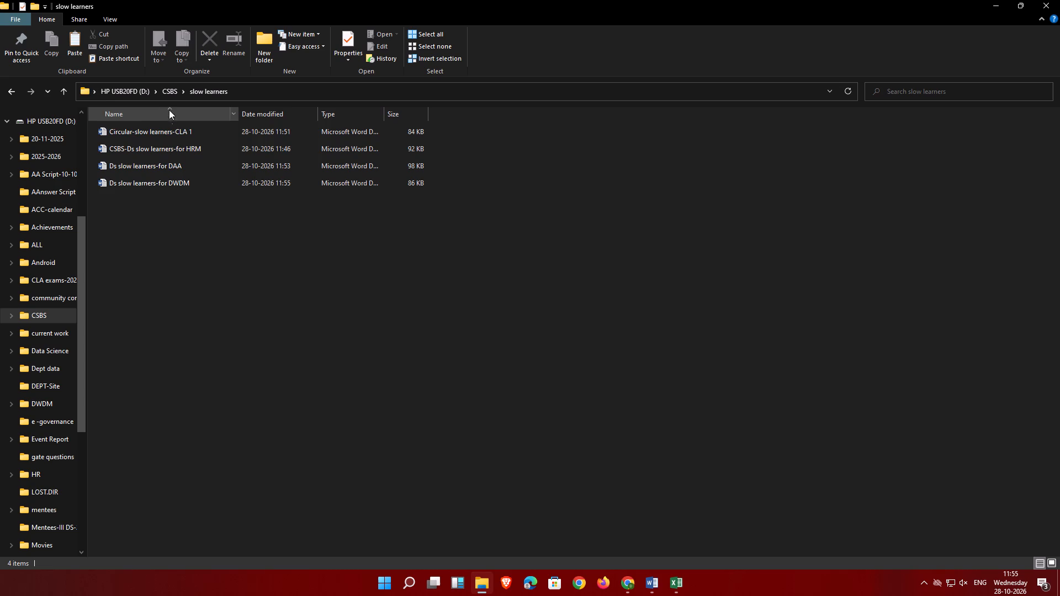
click(173, 89)
double_click(125, 300)
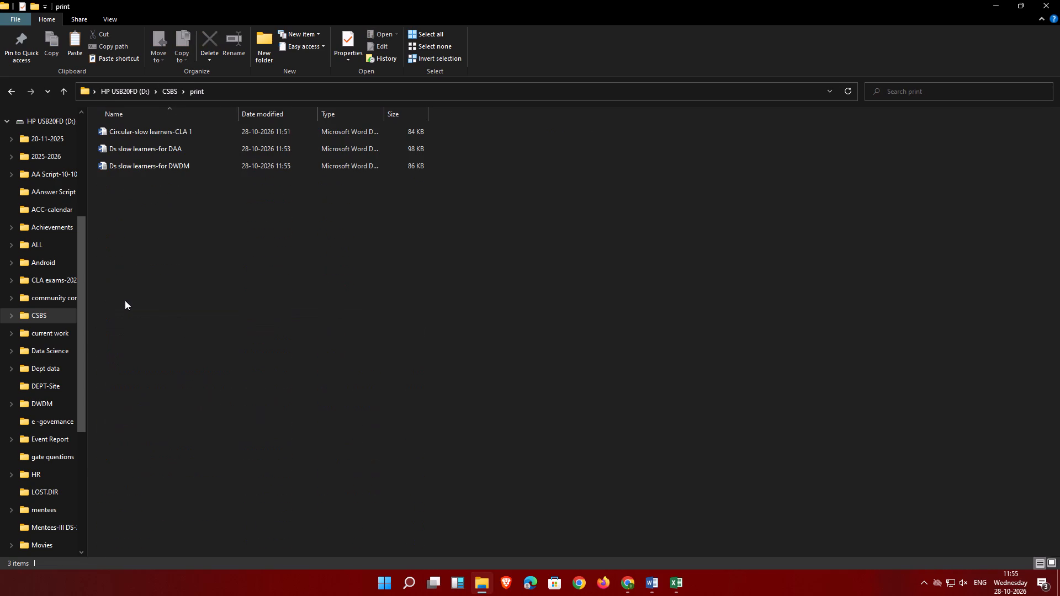
click(174, 94)
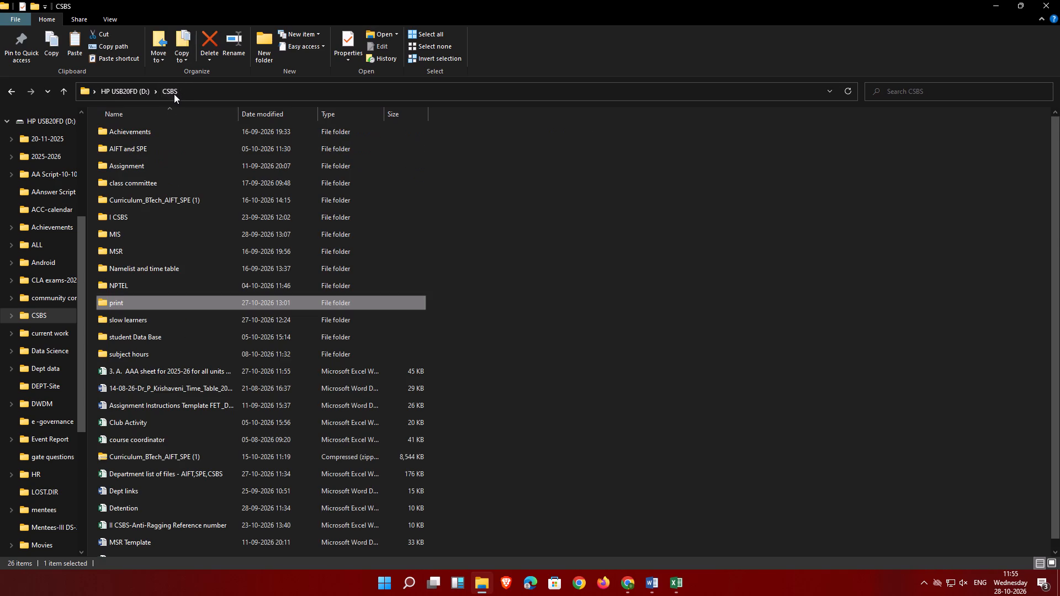
double_click(149, 319)
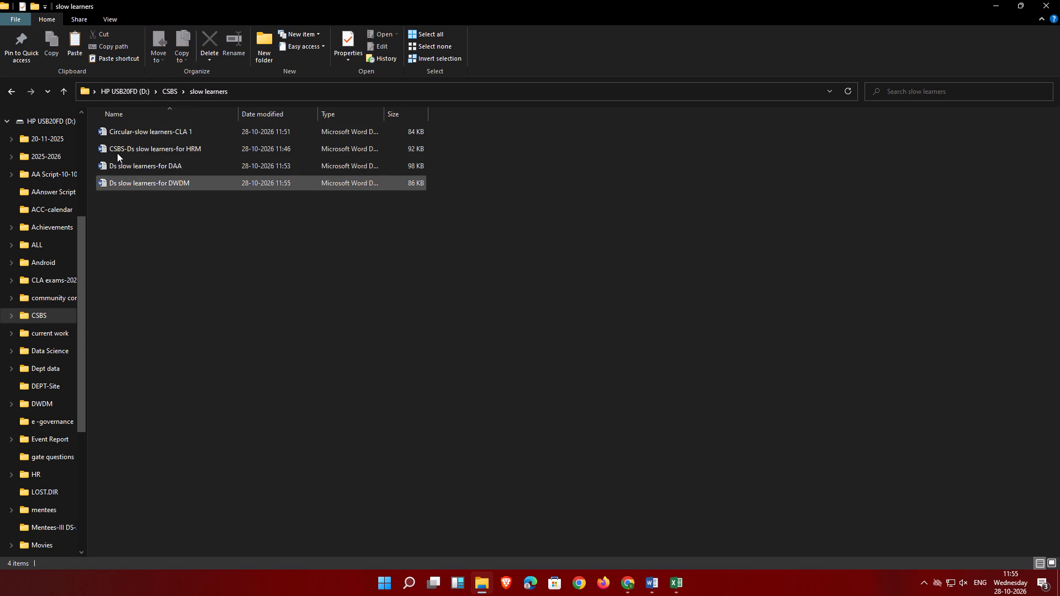
right_click(180, 150)
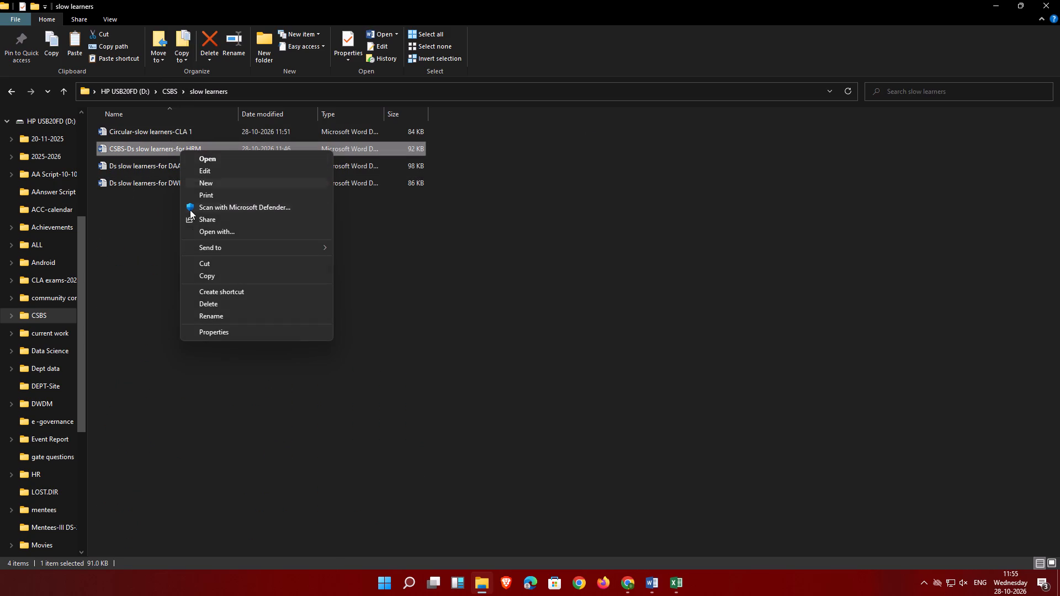
click(210, 317)
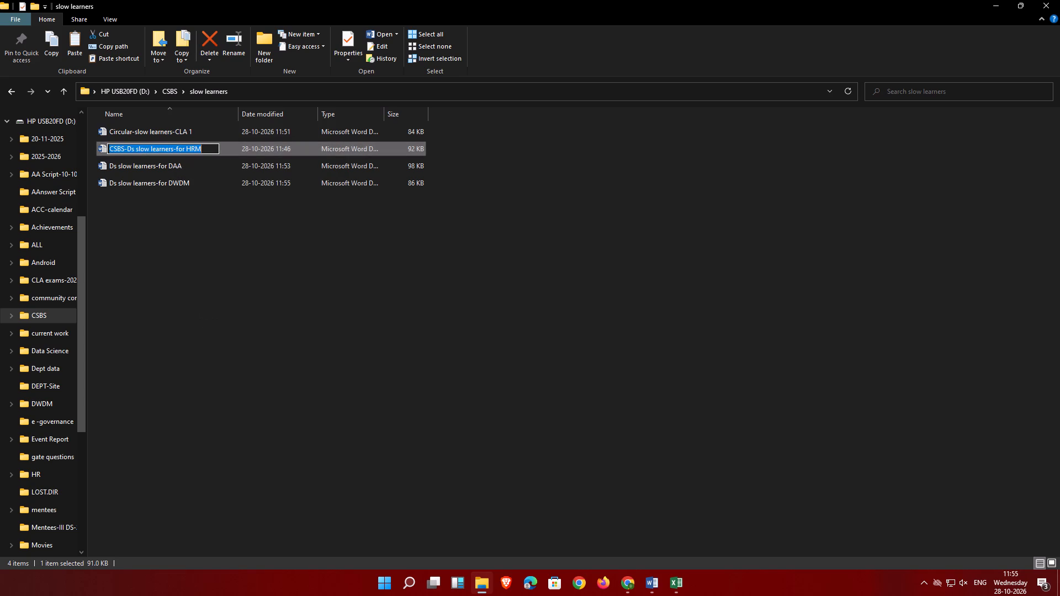
click(206, 151)
key(BackSpace)
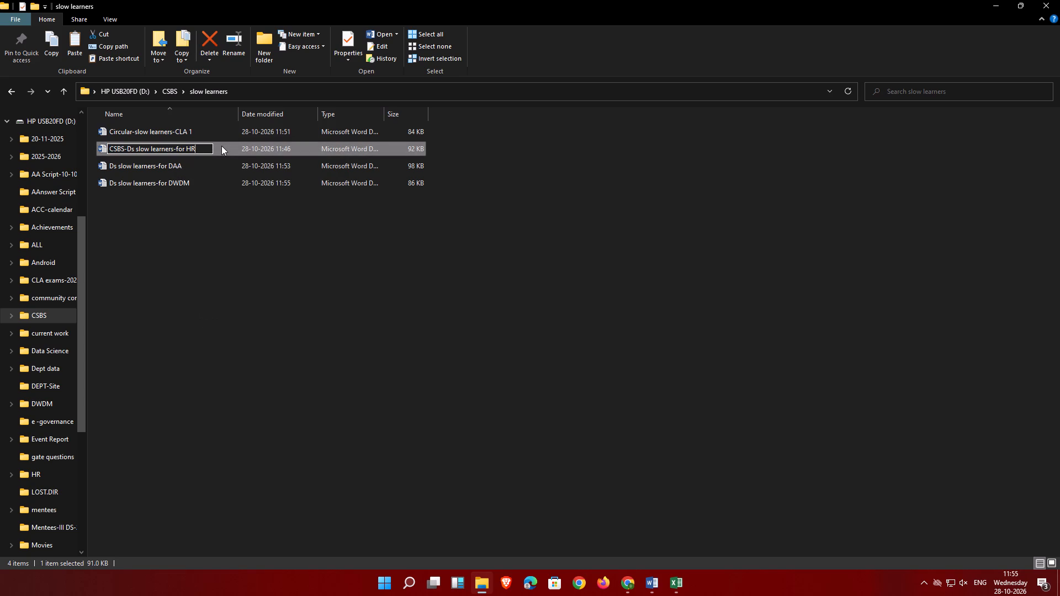
key(BackSpace)
key(BackSpace)
text(Maths)
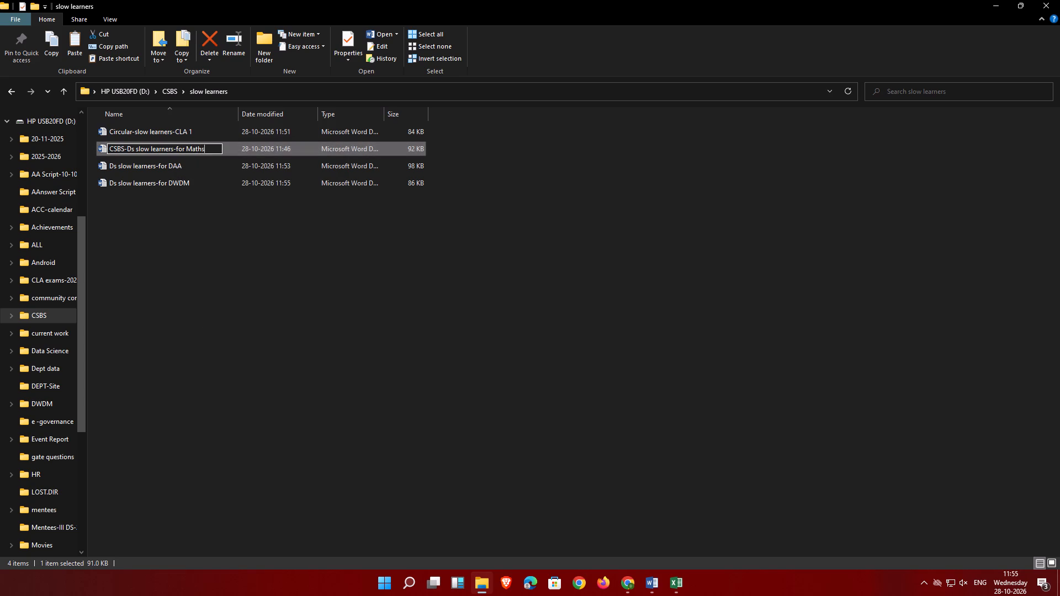
click(223, 279)
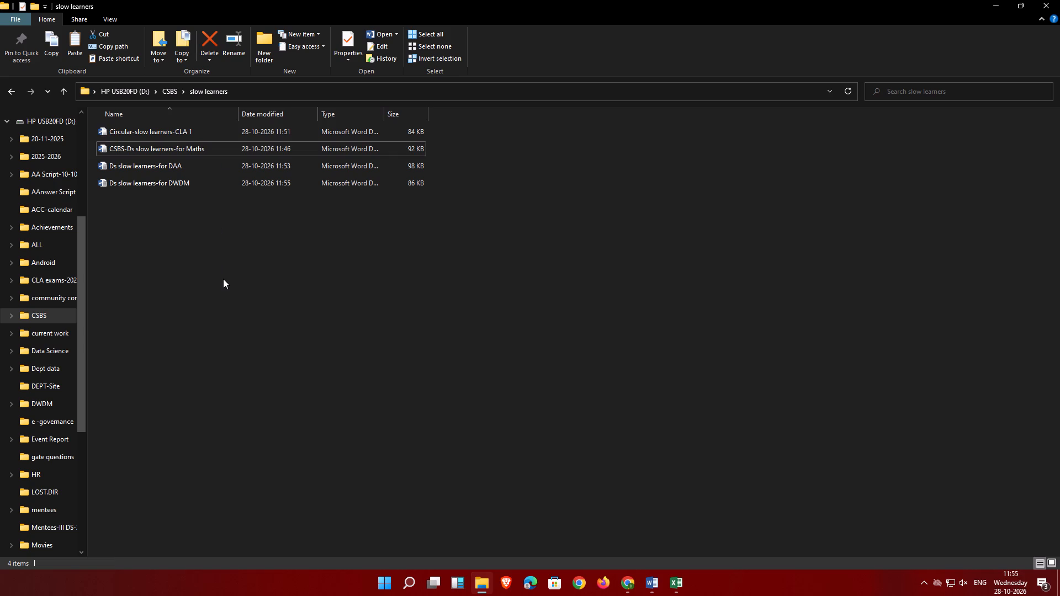
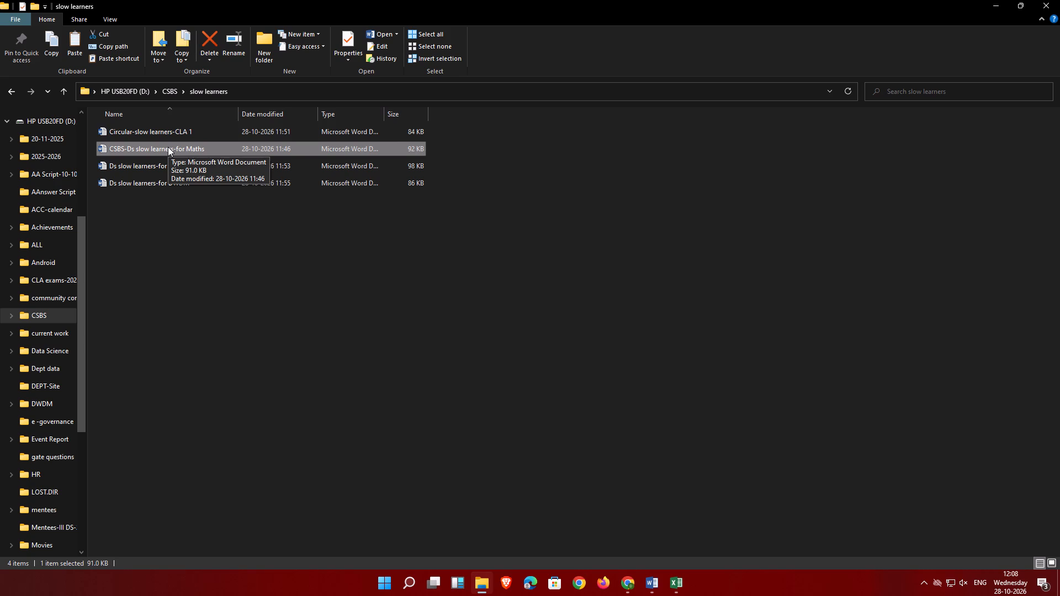
Open the CSBS-Ds slow learners-for Maths document from the slow learners folder.
double_click(168, 147)
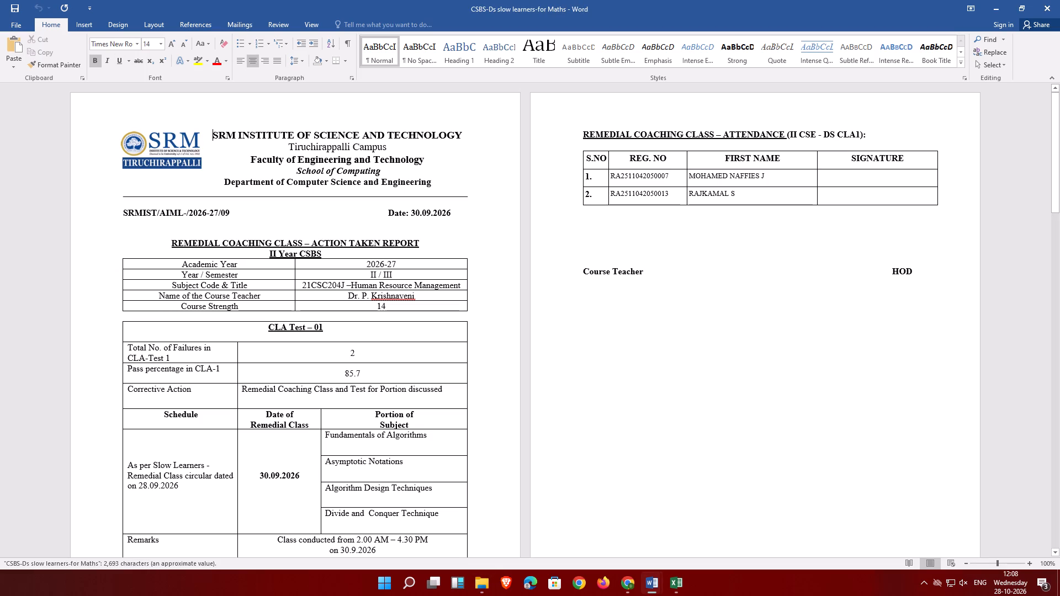
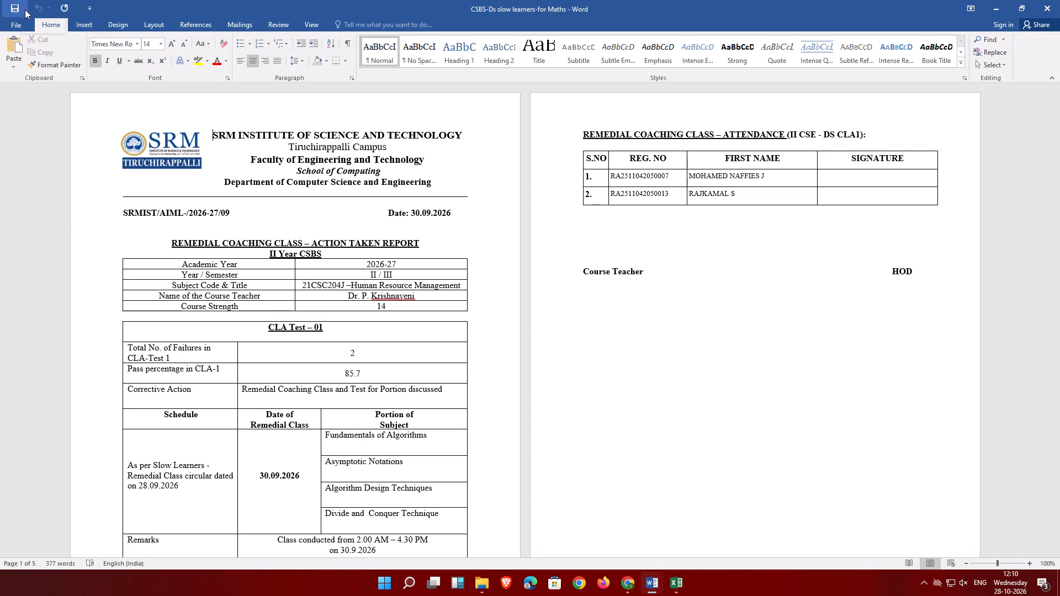
Replace the AIML- department code in the report's reference number with CSBS, giving SRMIST/CSBS/2026-27/09.
click(9, 9)
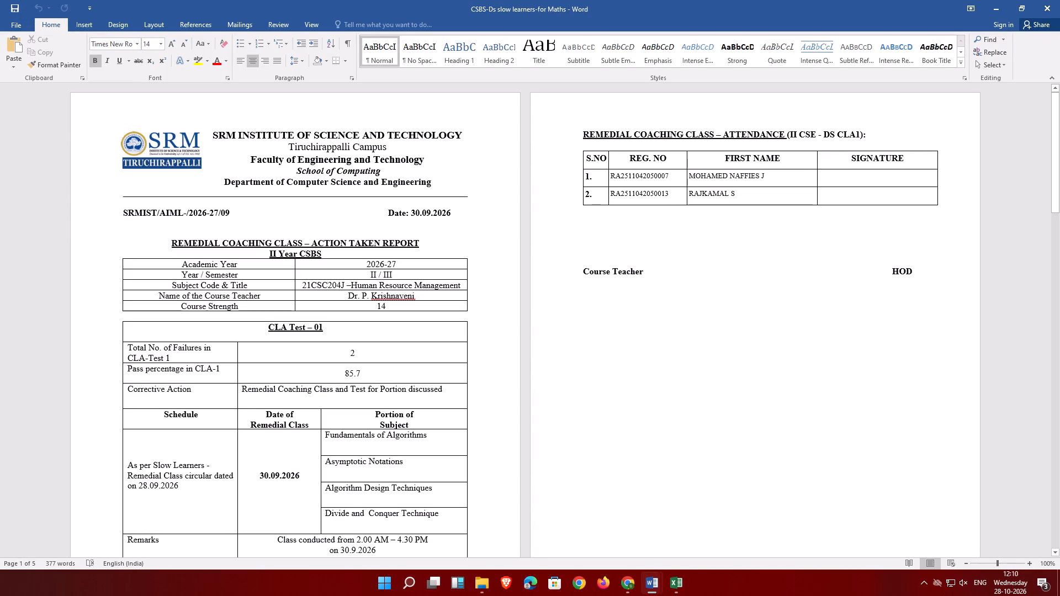
click(160, 210)
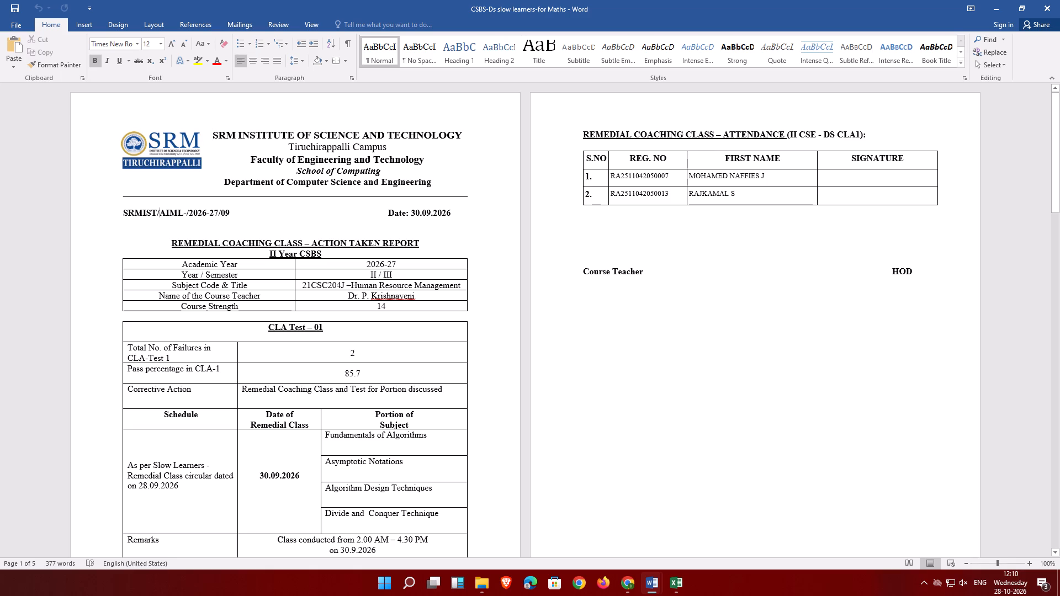
text(CSBS)
key(Delete)
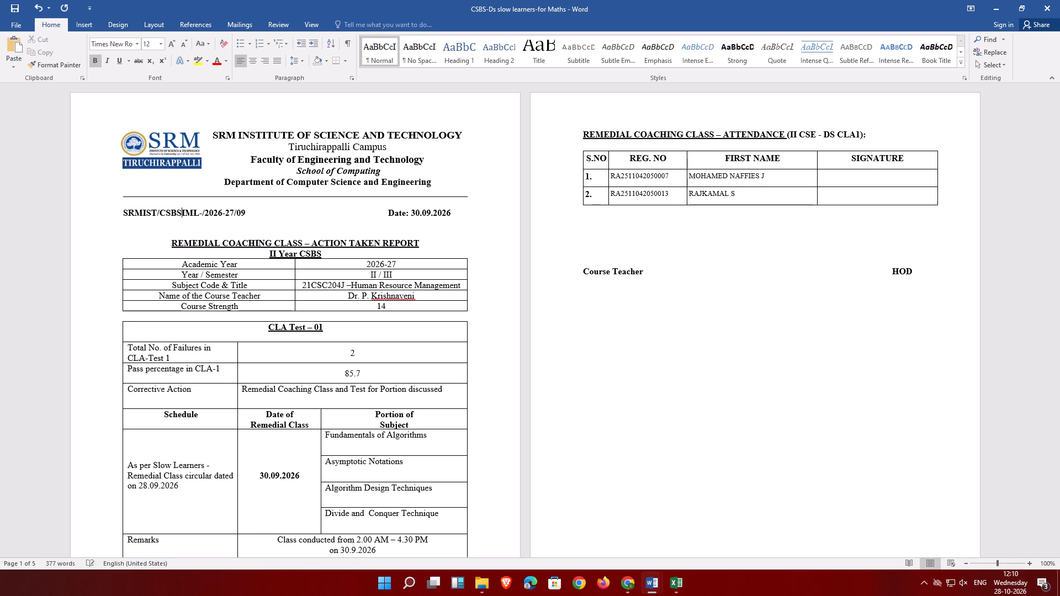
key(Delete)
key(Delete)
key(Delete)
key(Delete)
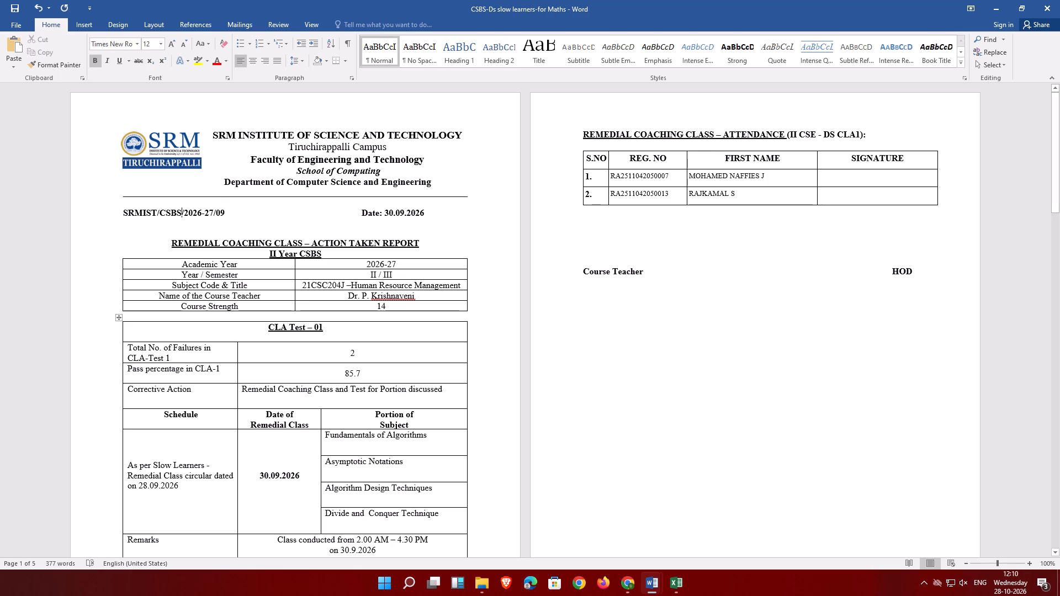
Change the remedial class circular date in the Schedule cell to 30.09.2026.
click(140, 487)
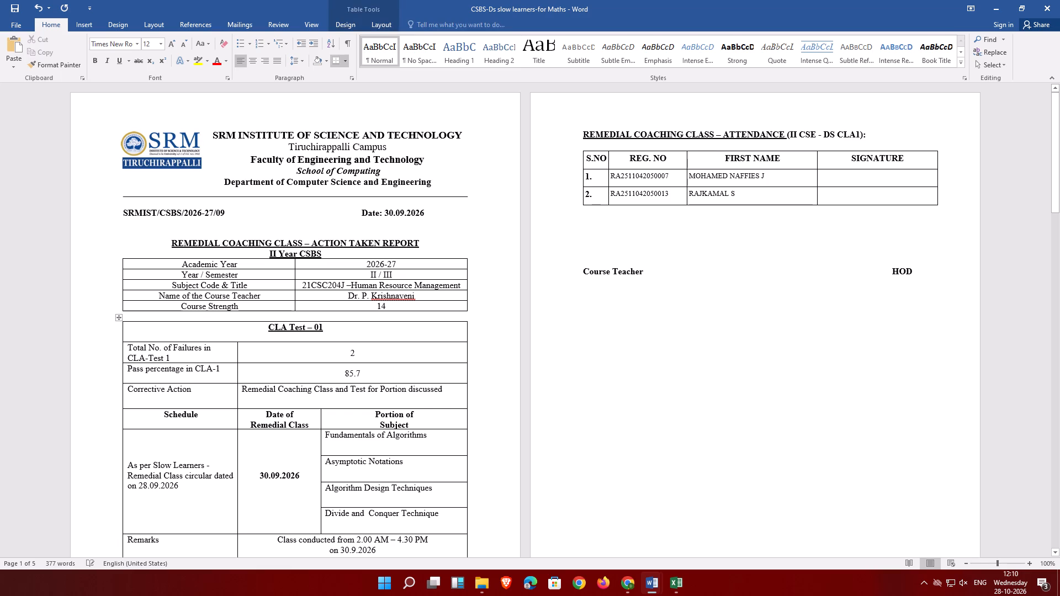
key(Delete)
text(30)
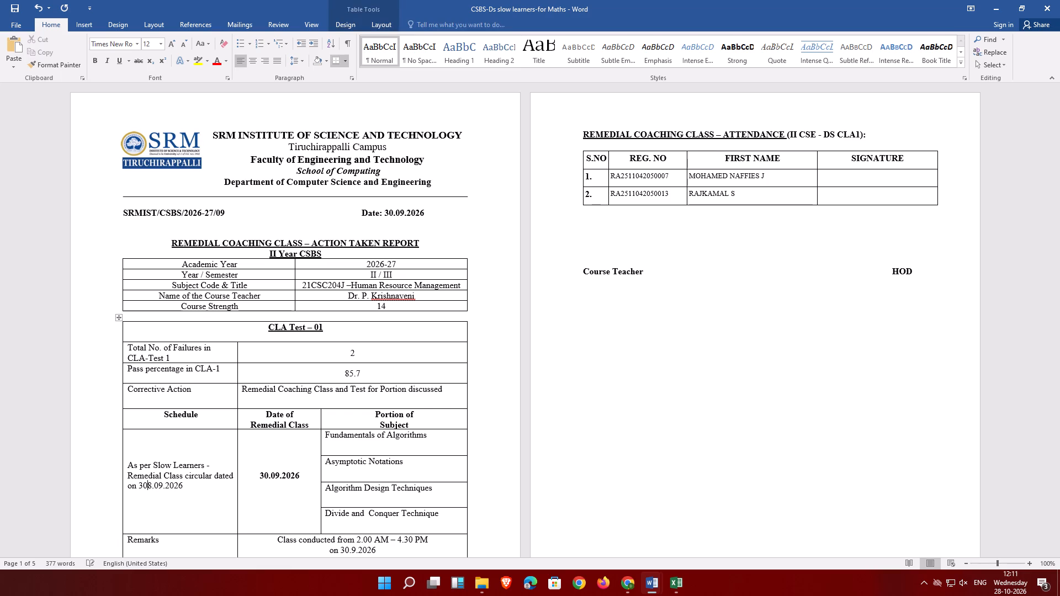
key(Delete)
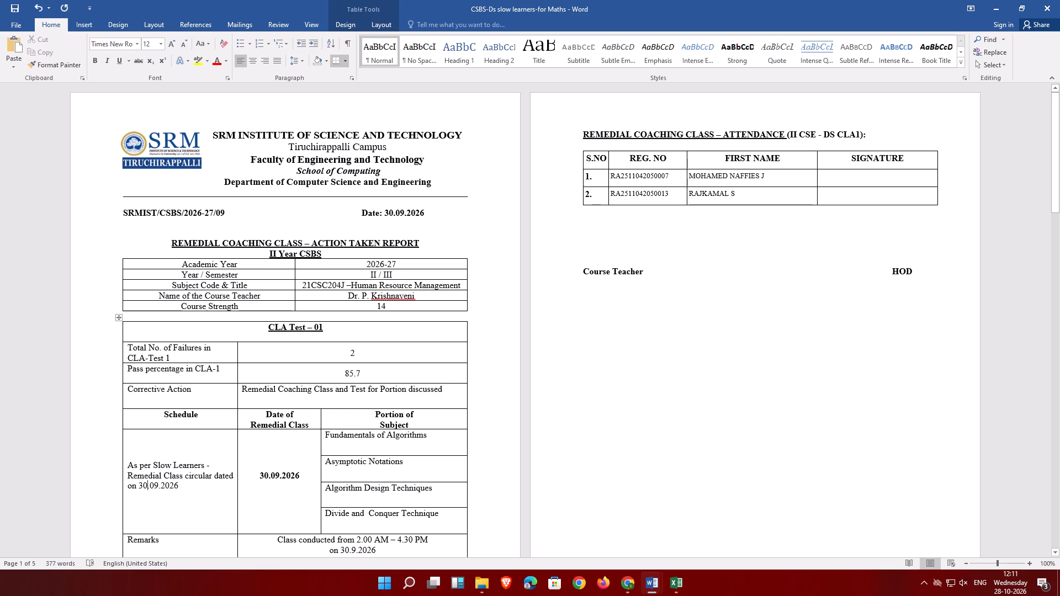
Clear the subject-specific entries: the subject code and title, the course teacher's name, and all four Portion of Subject cells.
drag(302, 287, 393, 295)
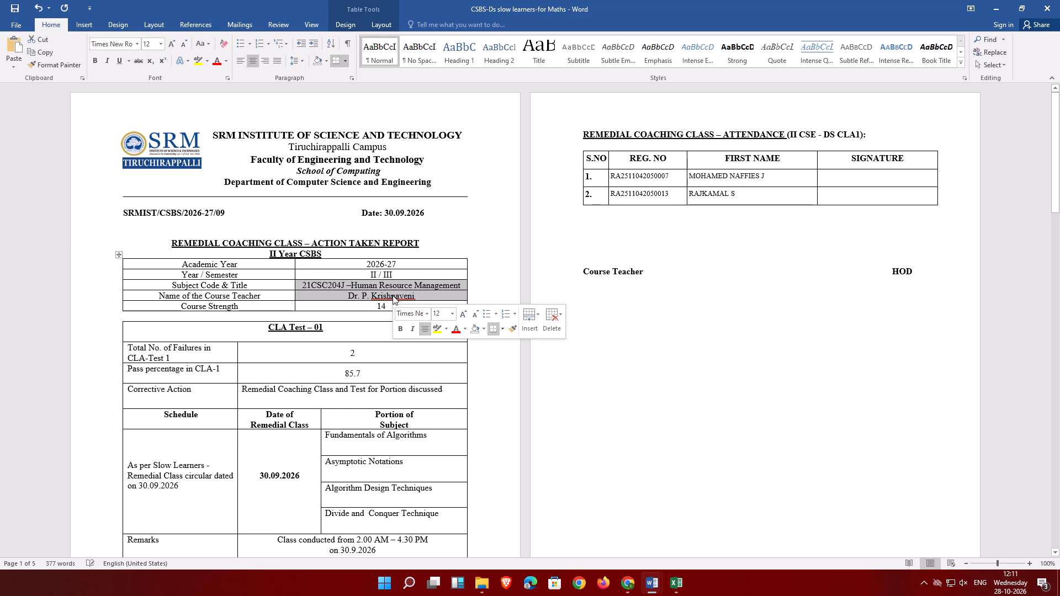
key(Delete)
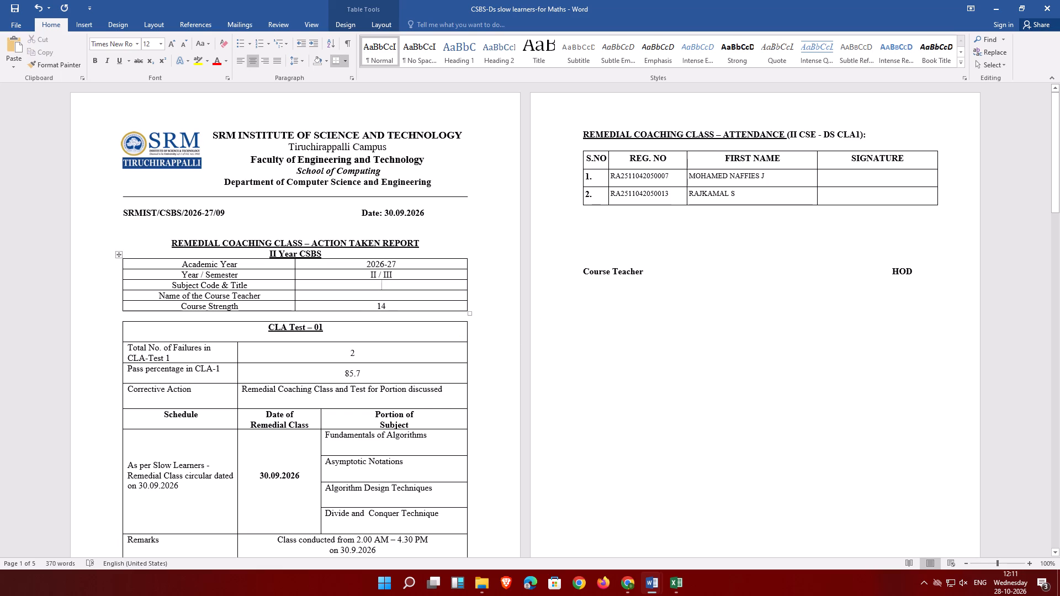
drag(329, 438, 401, 508)
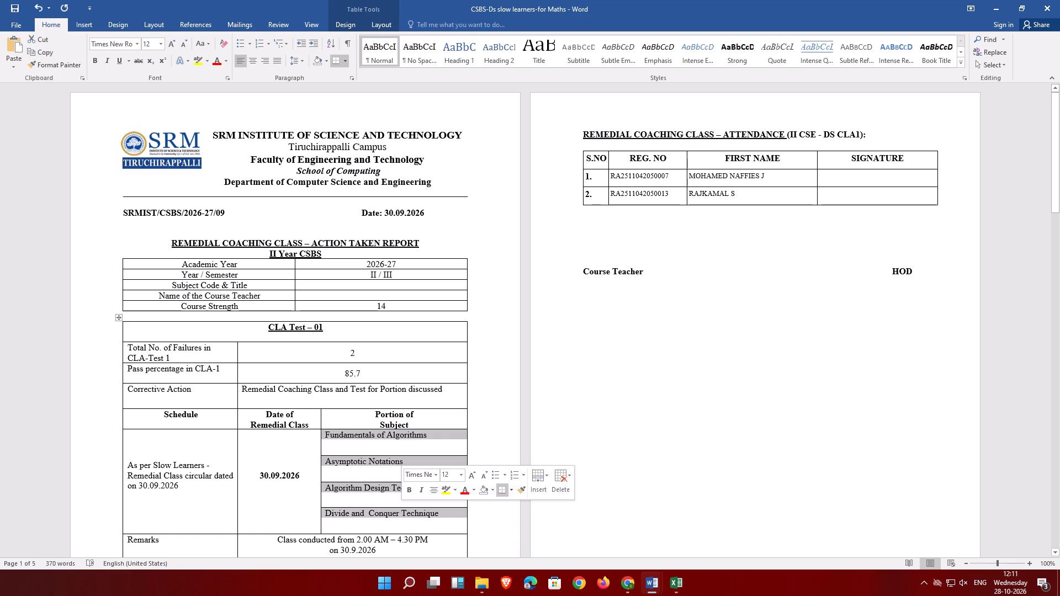
key(Delete)
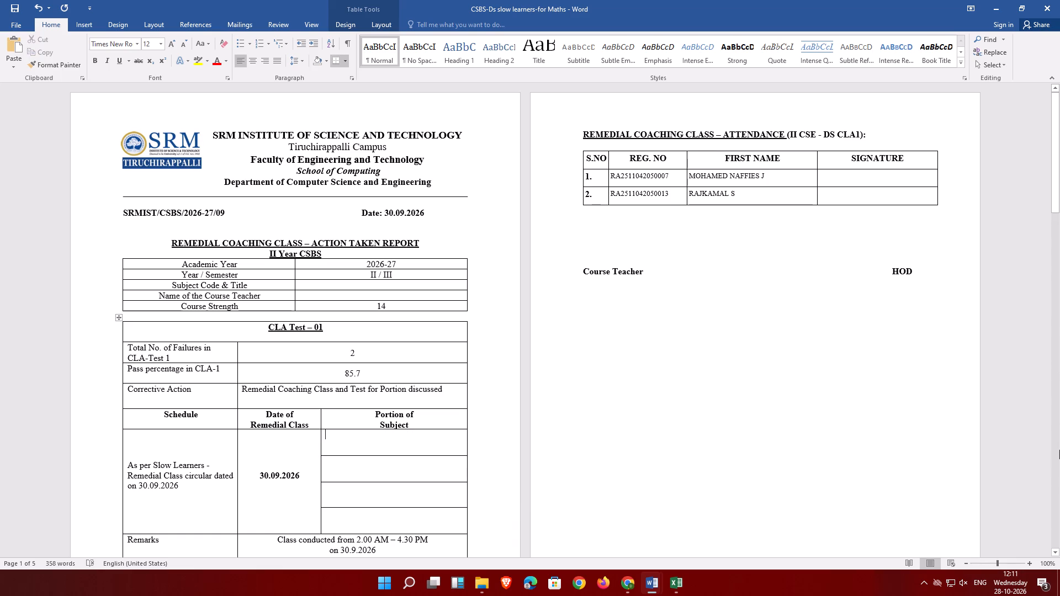
Delete the CLA2 attendance sections for II CSE - DS and II CSE - BDA that follow the CLA1 attendance page.
drag(1059, 148, 1059, 186)
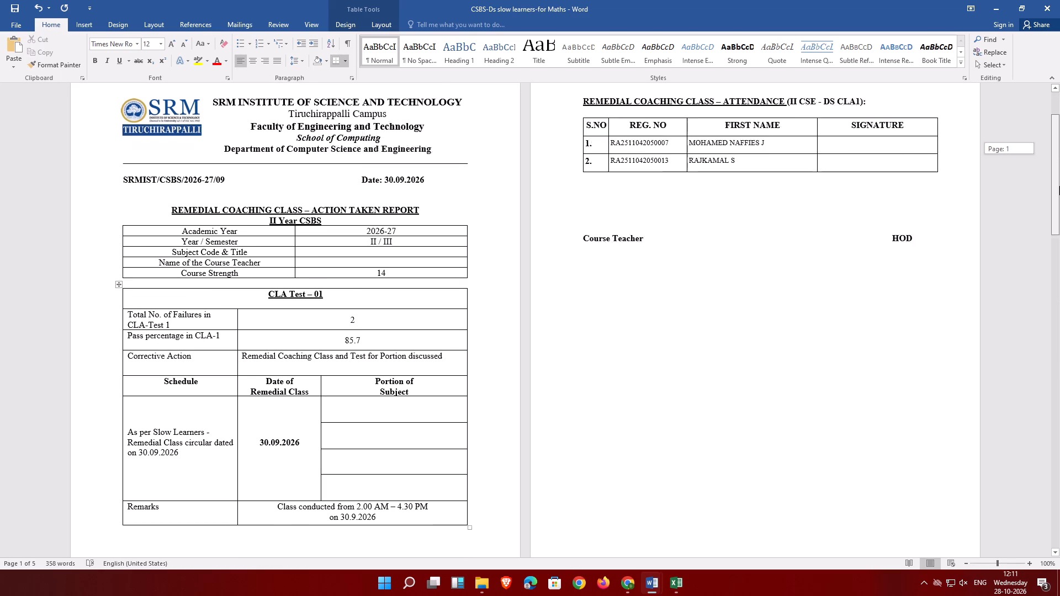
drag(1059, 186, 1052, 278)
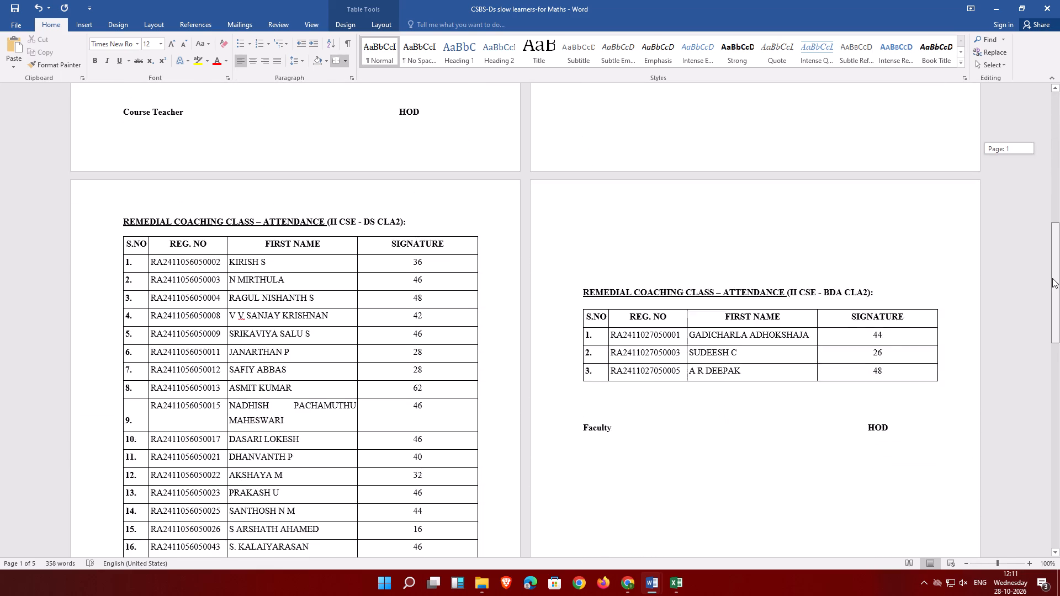
drag(1052, 278, 1059, 143)
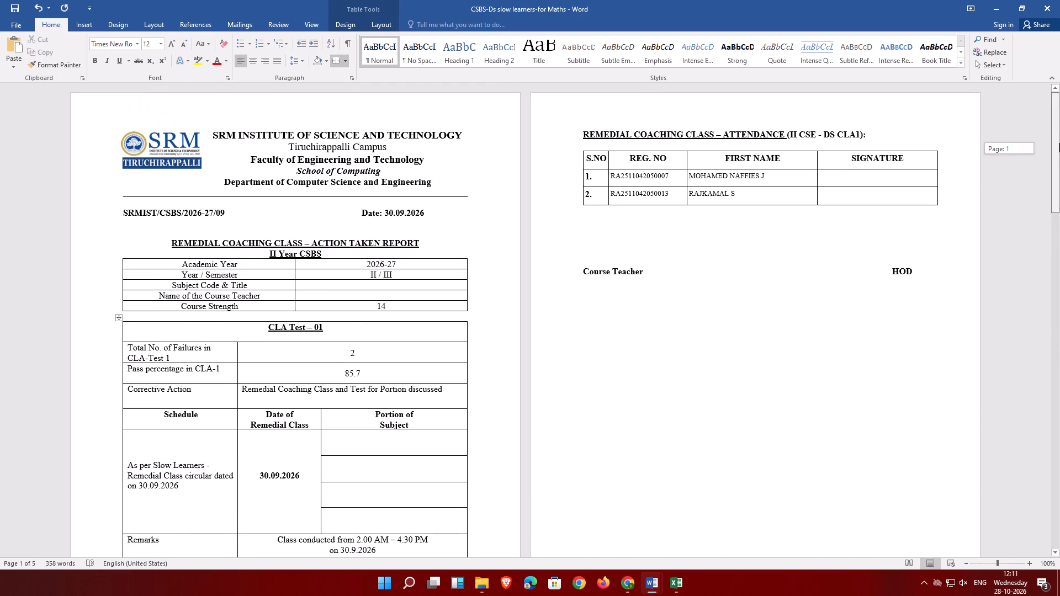
drag(1059, 143, 1056, 269)
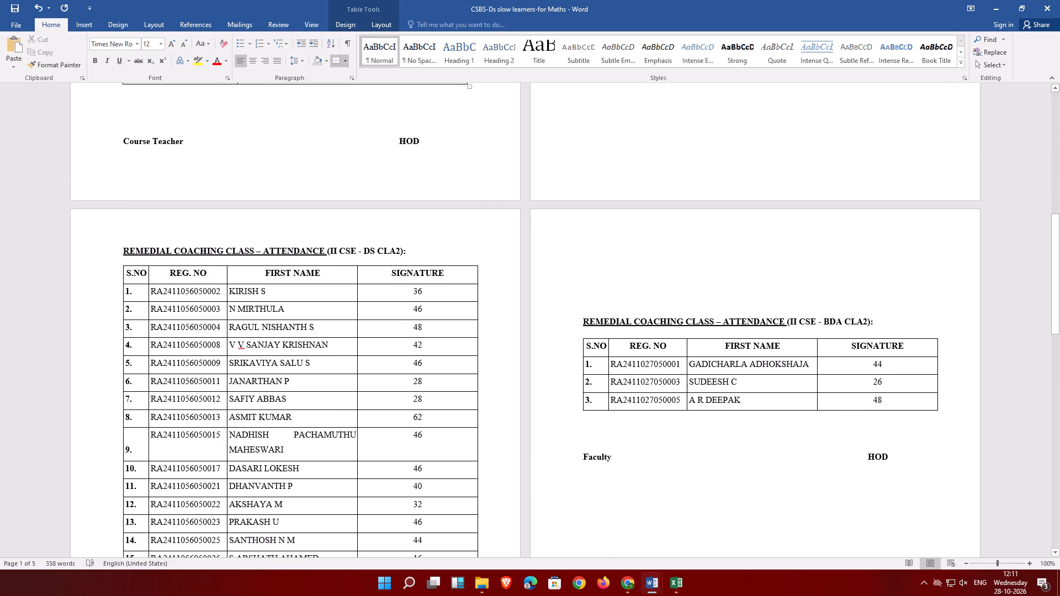
drag(275, 230, 974, 595)
key(Delete)
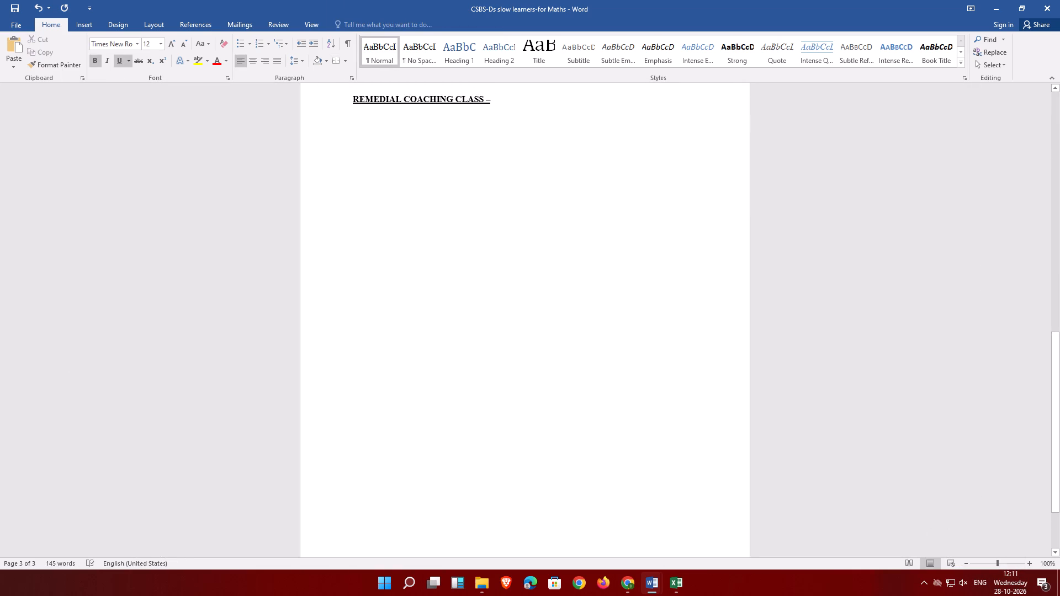
Remove the leftover REMEDIAL COACHING CLASS heading text and the extra page after the CLA1 attendance signature line.
drag(1054, 419, 1055, 413)
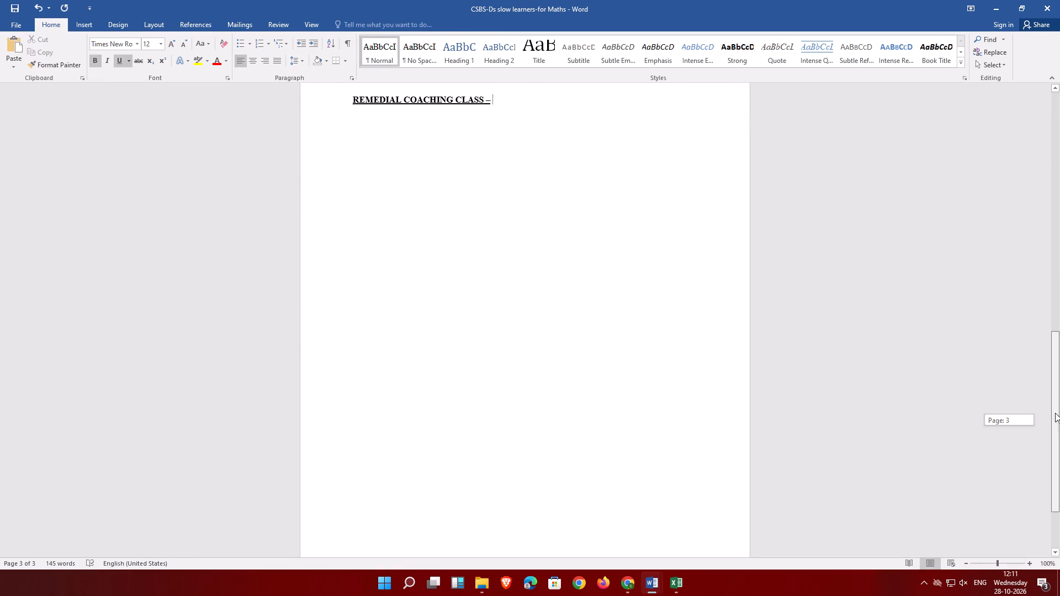
drag(1055, 413, 1048, 288)
key(BackSpace)
key(BackSpace)
key(BackSpace)
key(BackSpace)
key(BackSpace)
key(BackSpace)
key(BackSpace)
key(BackSpace)
key(BackSpace)
key(BackSpace)
key(BackSpace)
key(BackSpace)
key(BackSpace)
key(BackSpace)
key(BackSpace)
key(BackSpace)
key(BackSpace)
key(BackSpace)
key(BackSpace)
key(BackSpace)
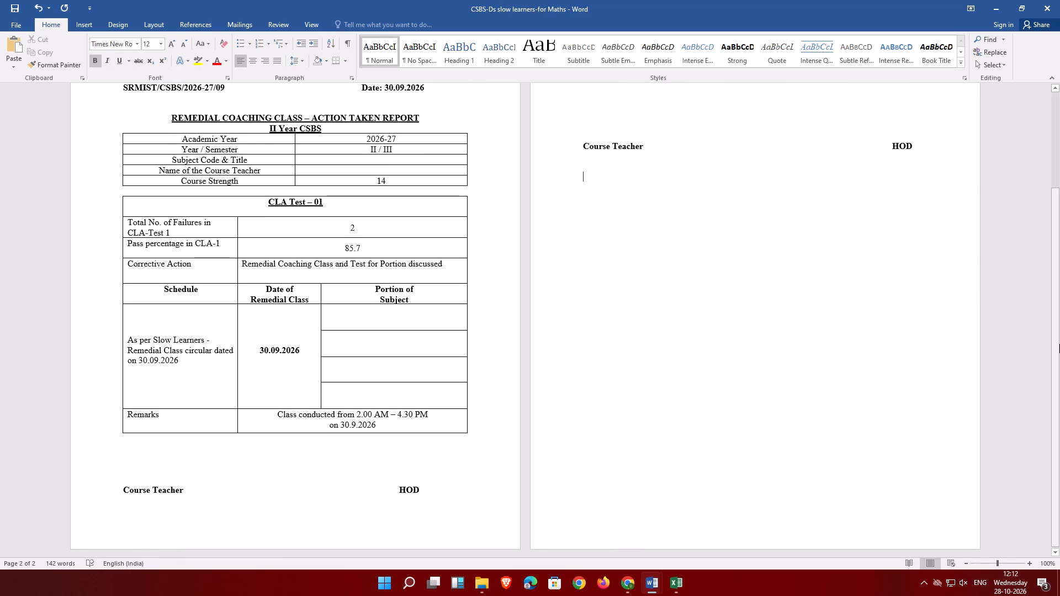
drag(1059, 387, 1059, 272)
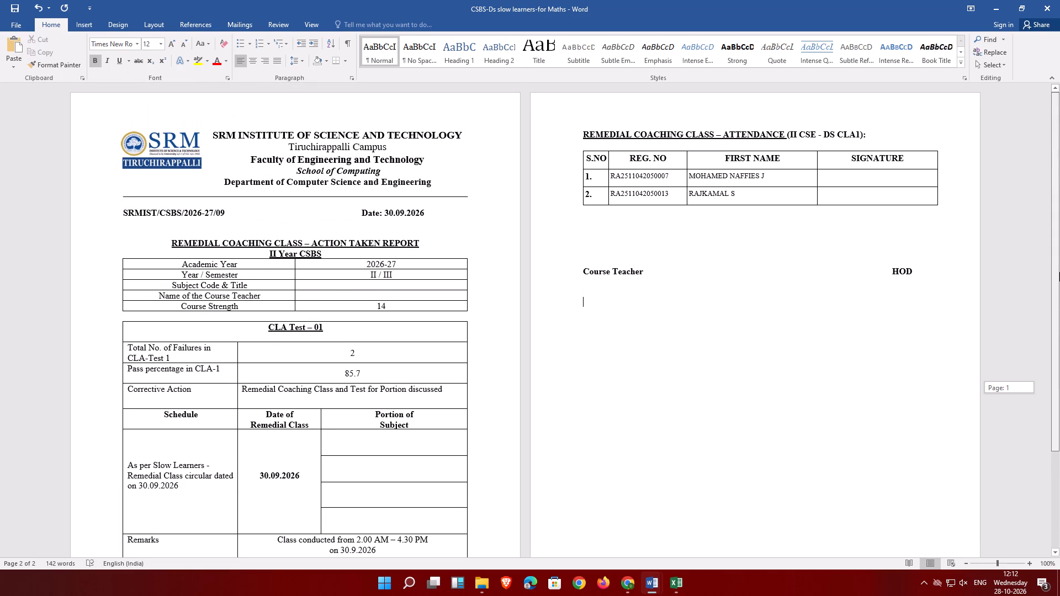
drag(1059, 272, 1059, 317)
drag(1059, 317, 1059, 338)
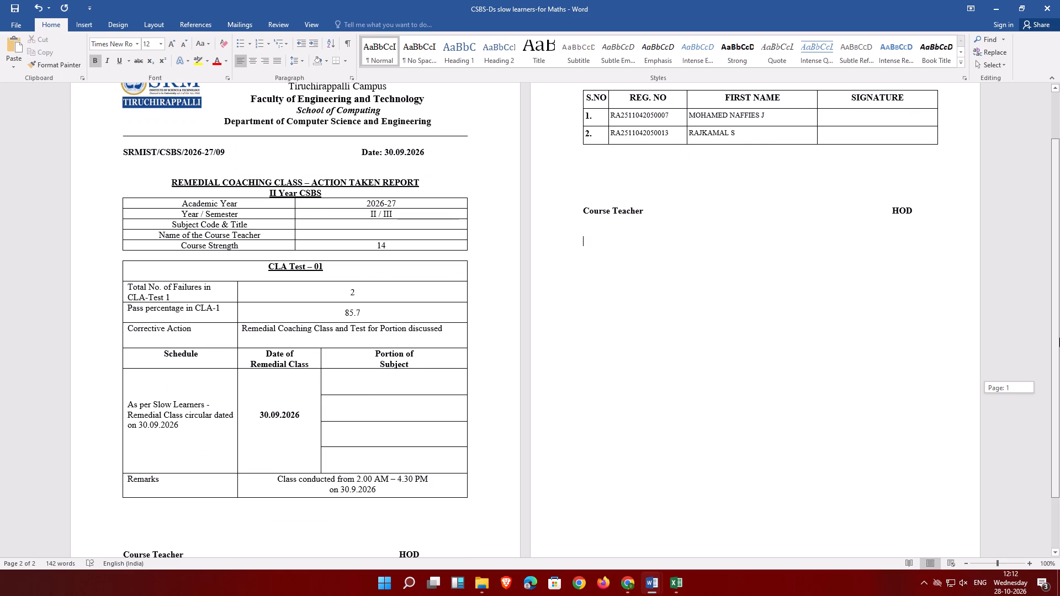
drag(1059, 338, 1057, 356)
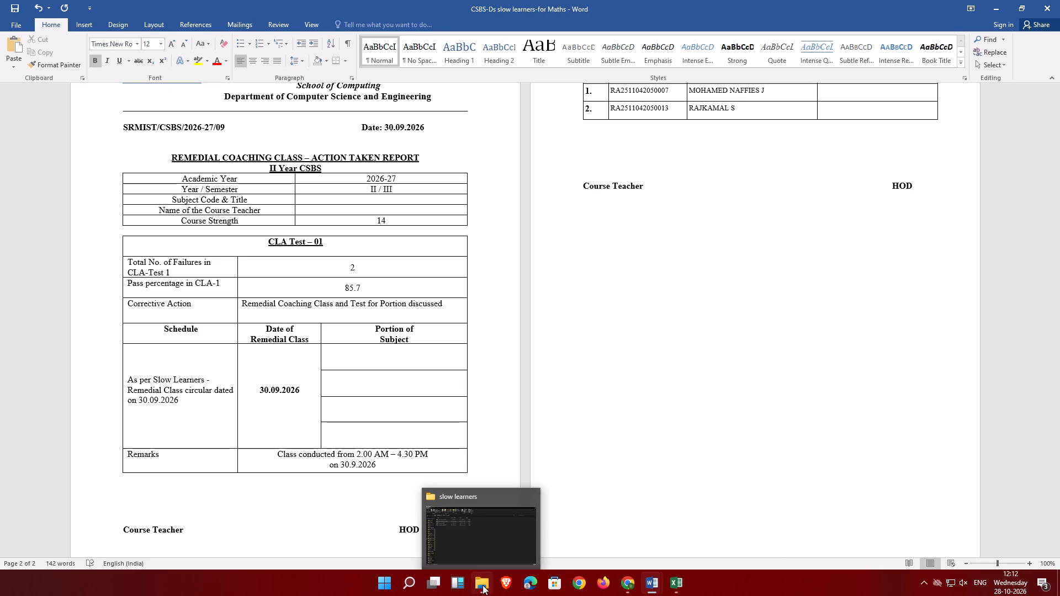
Open the Circular-slow learners-CLA 1 document from the slow learners folder.
click(483, 585)
double_click(167, 128)
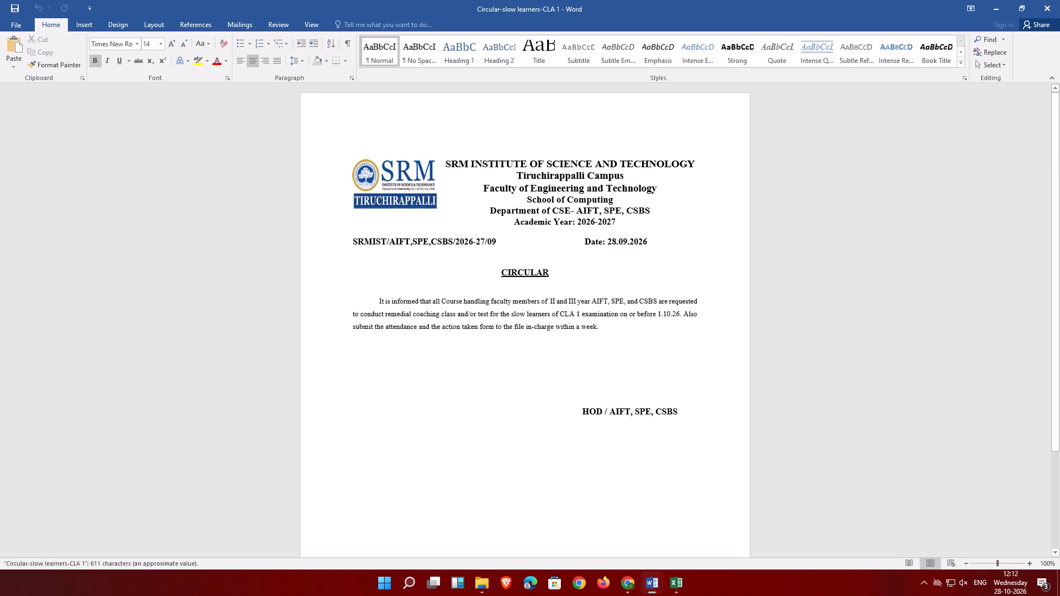
Close the circular and set the circular date in the CSBS action taken report's Schedule cell to 28.09.2026.
click(1045, 9)
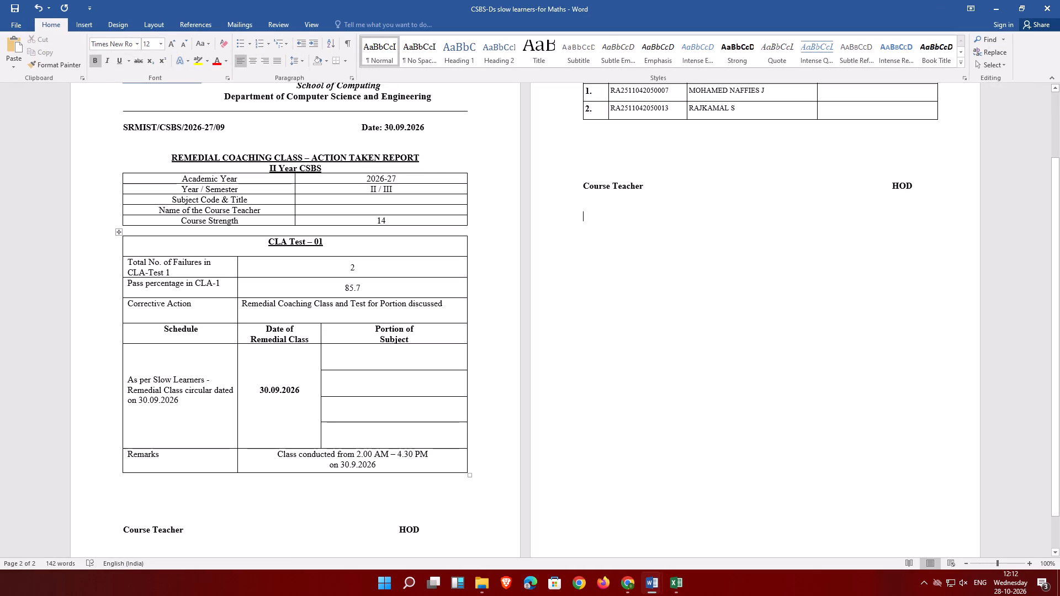
click(141, 399)
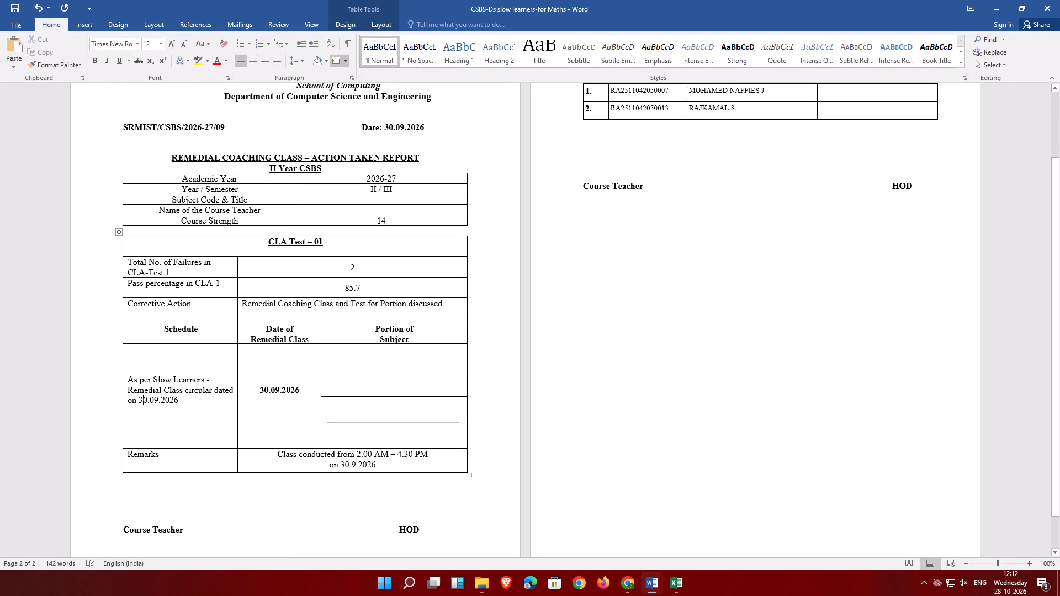
key(BackSpace)
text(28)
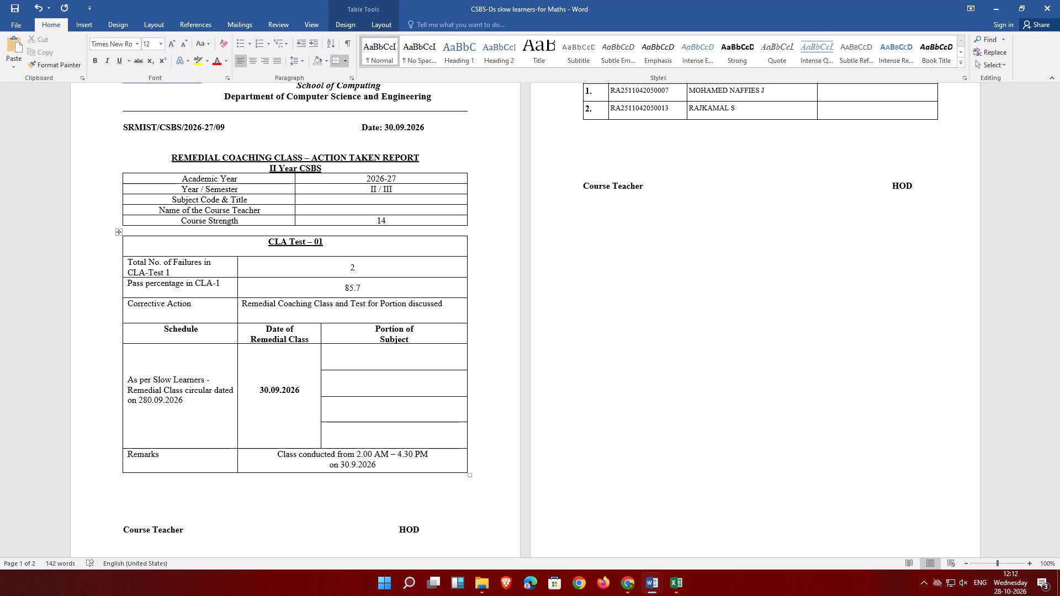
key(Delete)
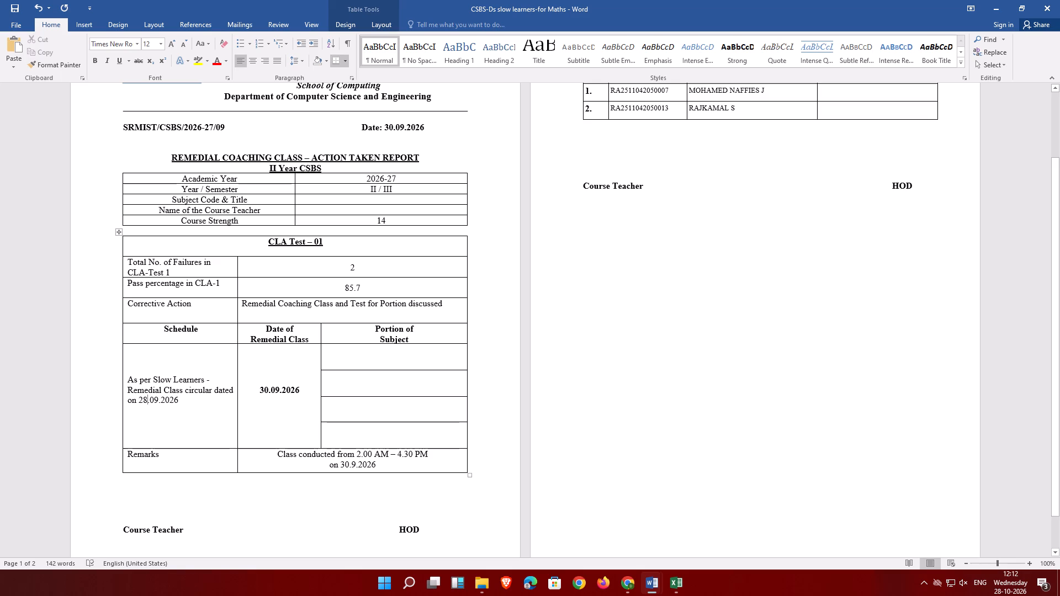
Save and close the CSBS-Ds slow learners-for Maths report, returning to the slow learners folder.
click(13, 11)
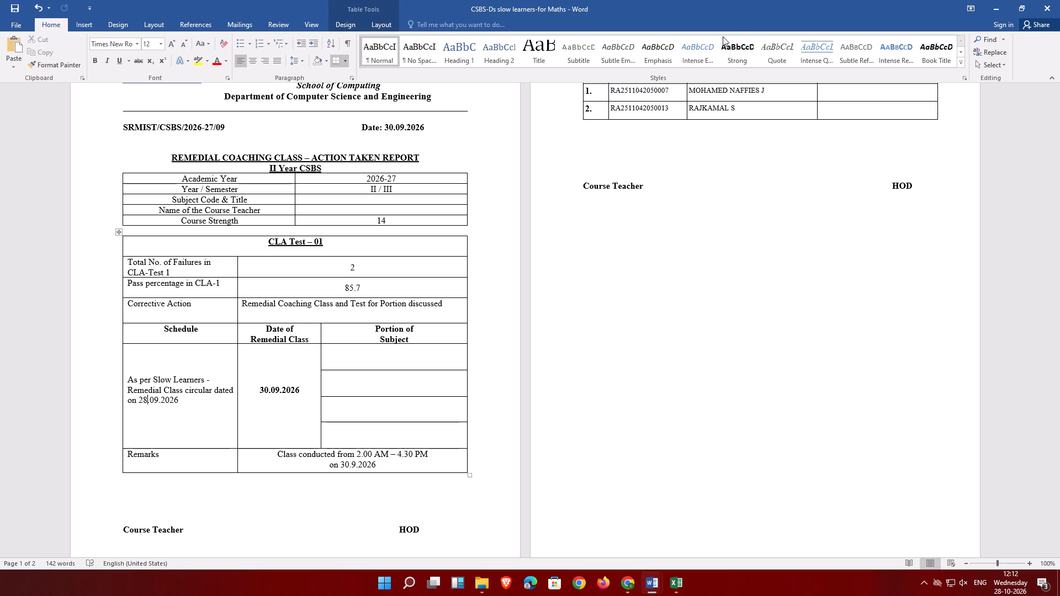
click(1043, 9)
click(155, 289)
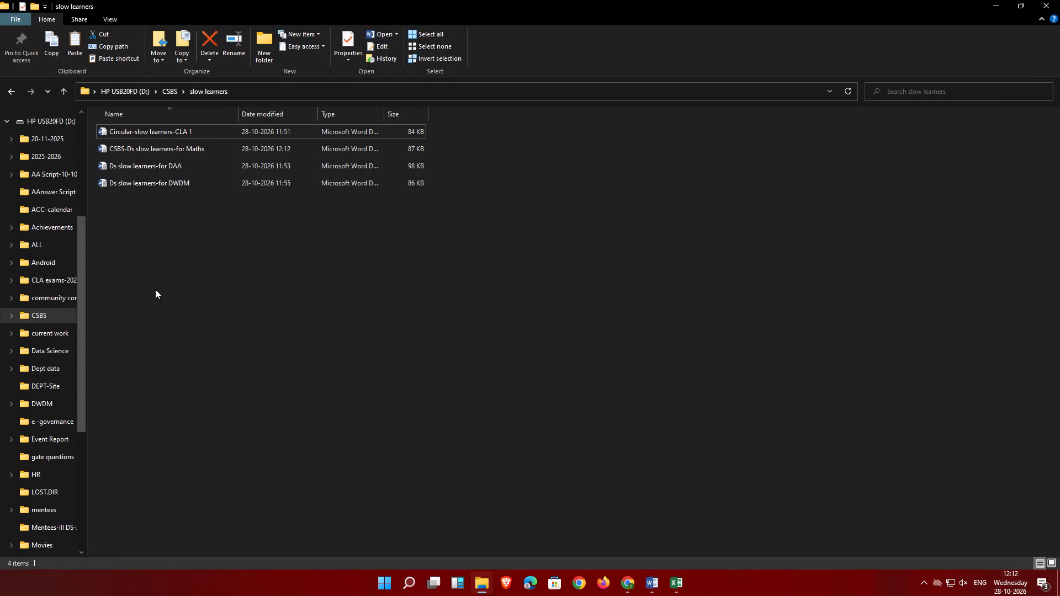